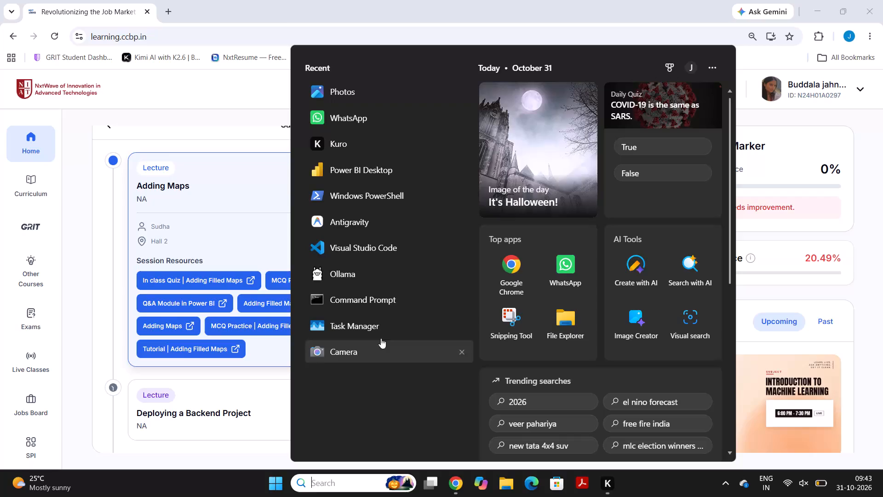
# Launch Power BI Desktop and open the recent report online store.pbix.
pyautogui.click(408, 167)
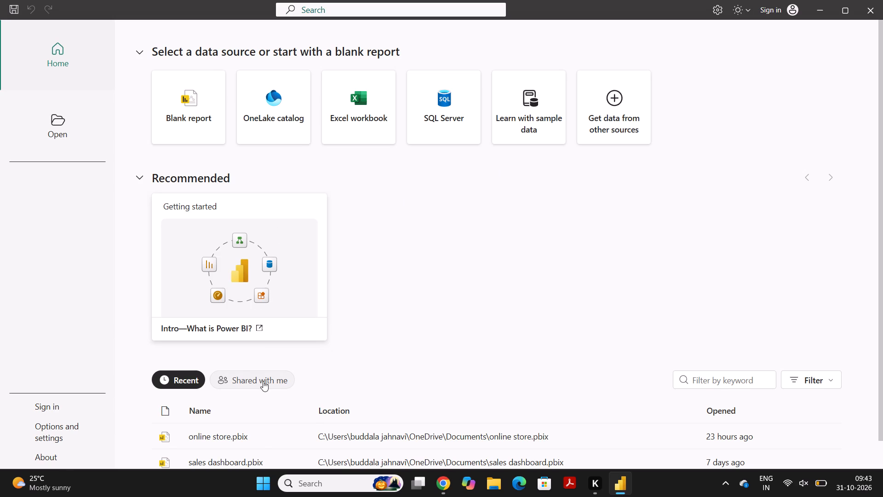
pyautogui.doubleClick(255, 437)
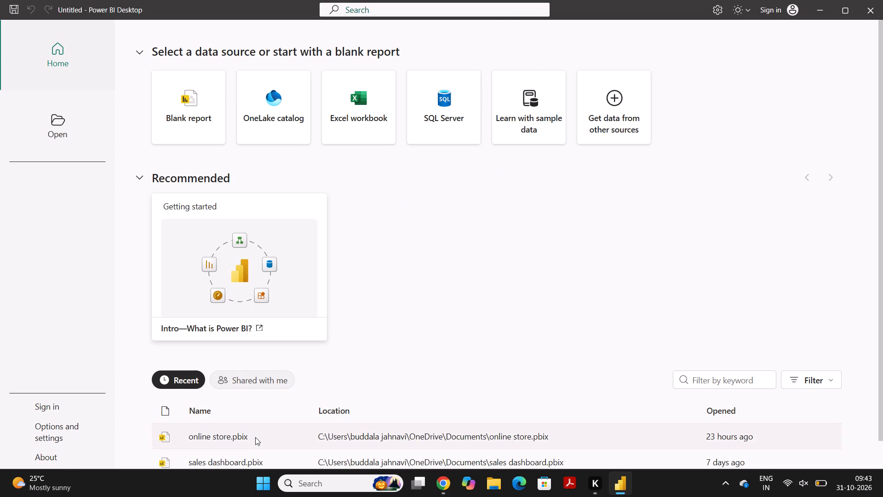
pyautogui.doubleClick(211, 442)
pyautogui.click(213, 437)
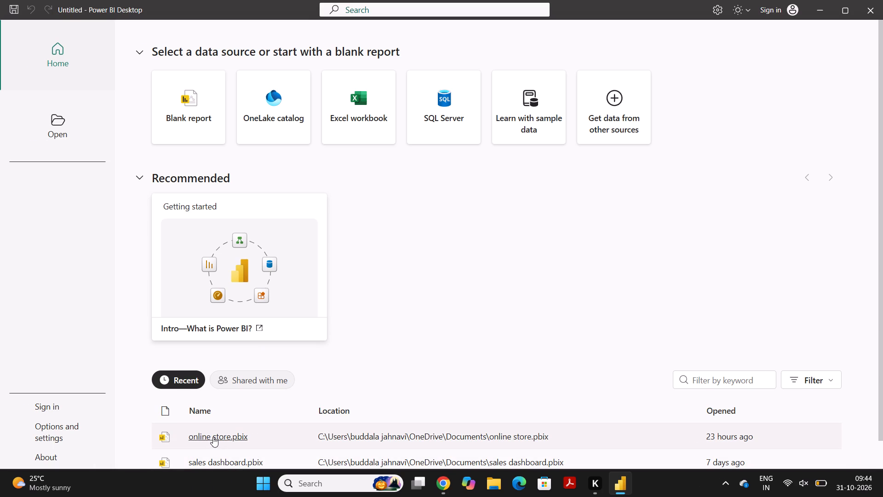
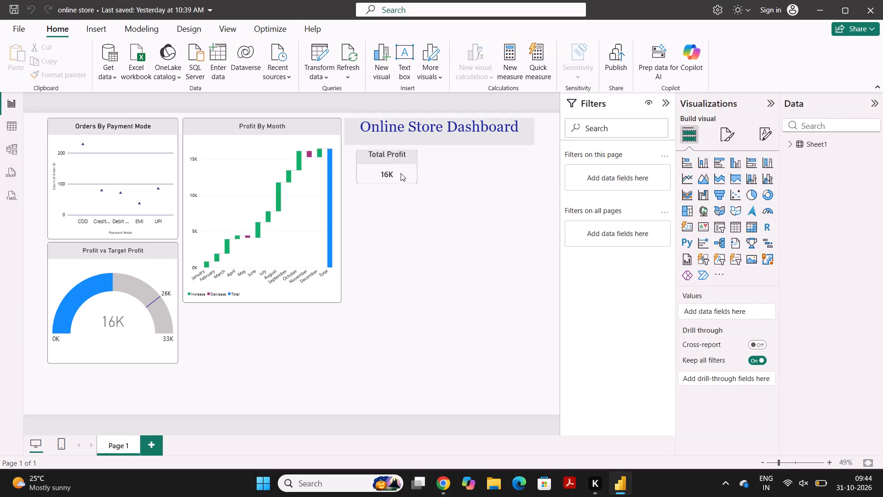
# Insert a card visual and place it directly beside the Total Profit card, resized to about the same size.
pyautogui.click(452, 186)
pyautogui.scroll(-1, 292, 235)
pyautogui.click(680, 223)
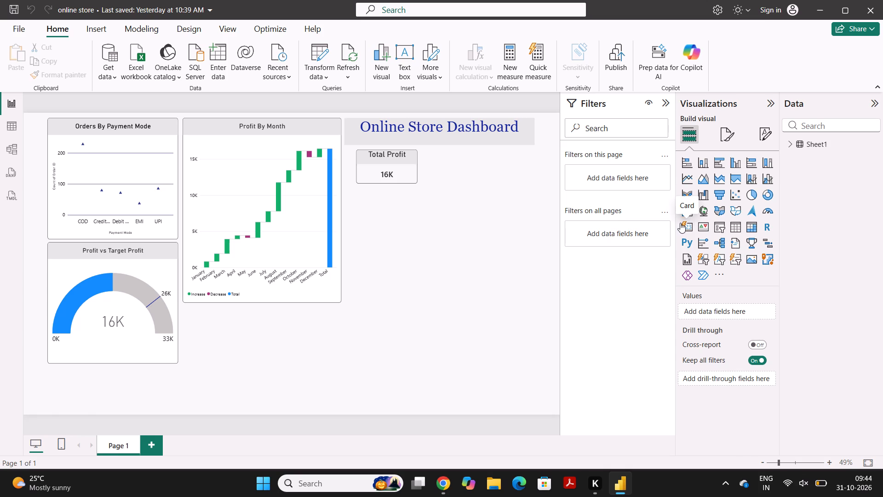
pyautogui.moveTo(131, 401); pyautogui.dragTo(482, 163)
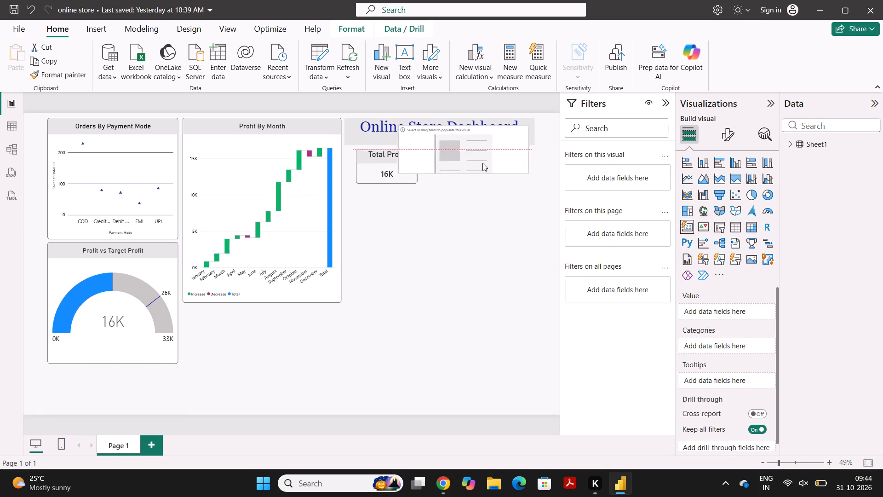
pyautogui.moveTo(482, 163); pyautogui.dragTo(532, 180)
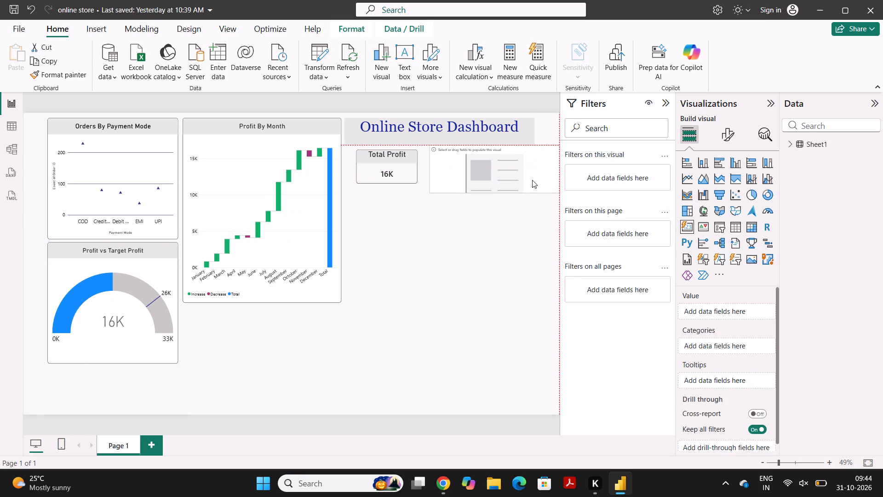
pyautogui.moveTo(532, 180); pyautogui.dragTo(505, 184)
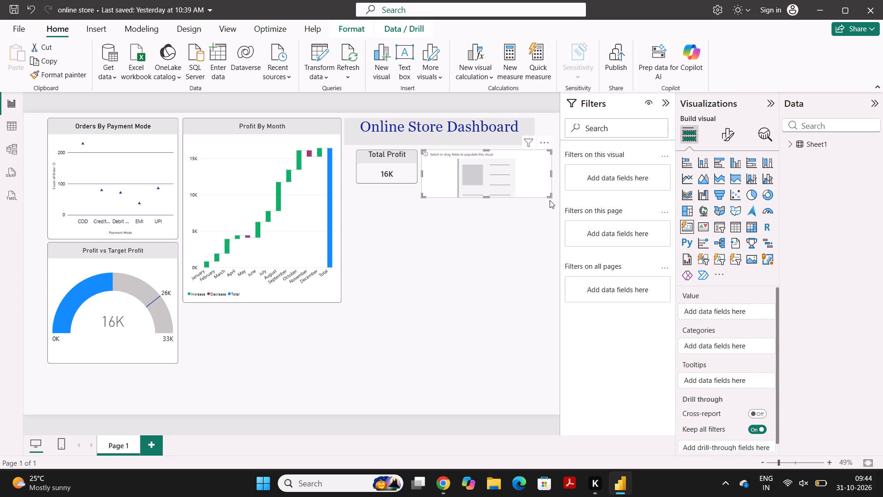
pyautogui.moveTo(550, 196); pyautogui.dragTo(496, 196)
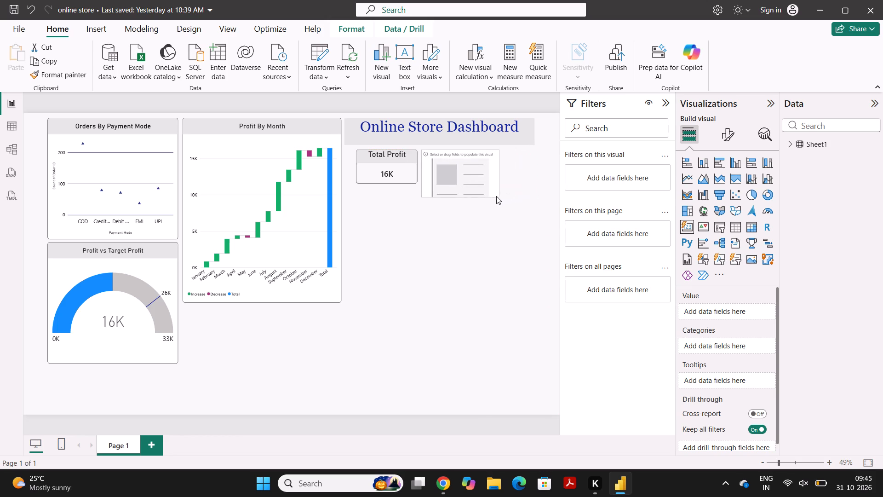
pyautogui.moveTo(496, 196); pyautogui.dragTo(482, 185)
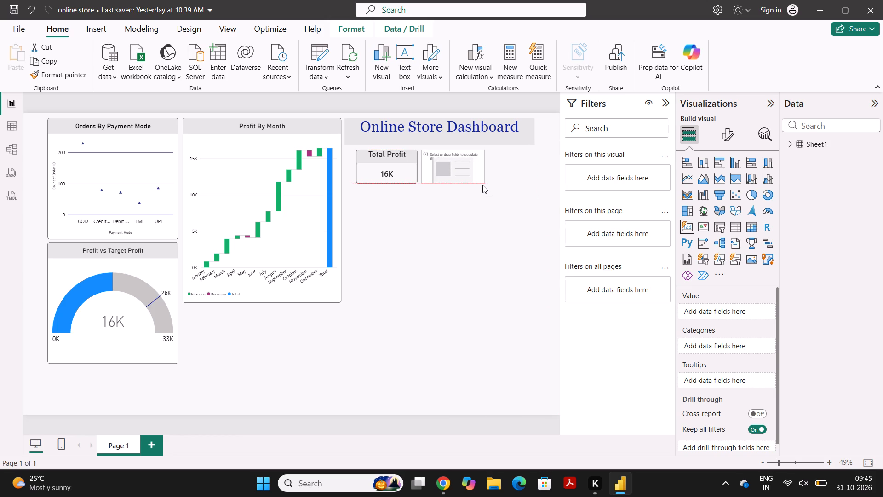
pyautogui.moveTo(482, 185); pyautogui.dragTo(483, 185)
pyautogui.moveTo(483, 185); pyautogui.dragTo(483, 185)
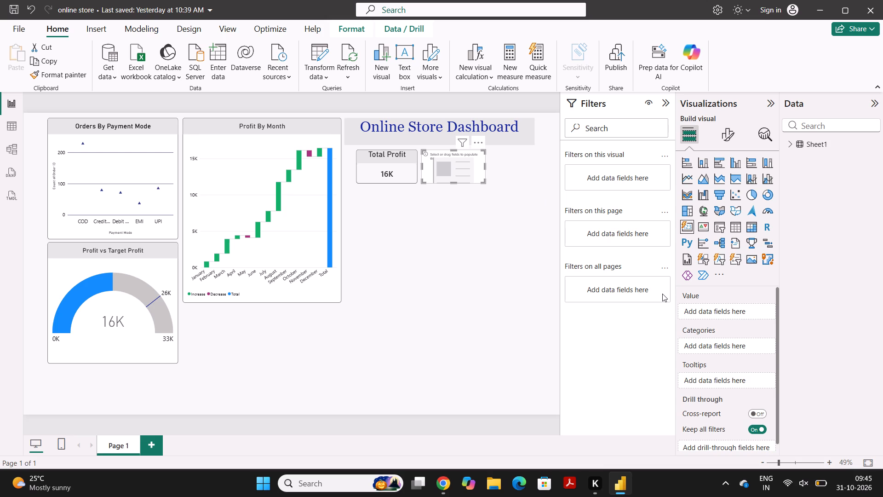
# Add the Selling Price field from Sheet1 as the new card's value.
pyautogui.click(814, 144)
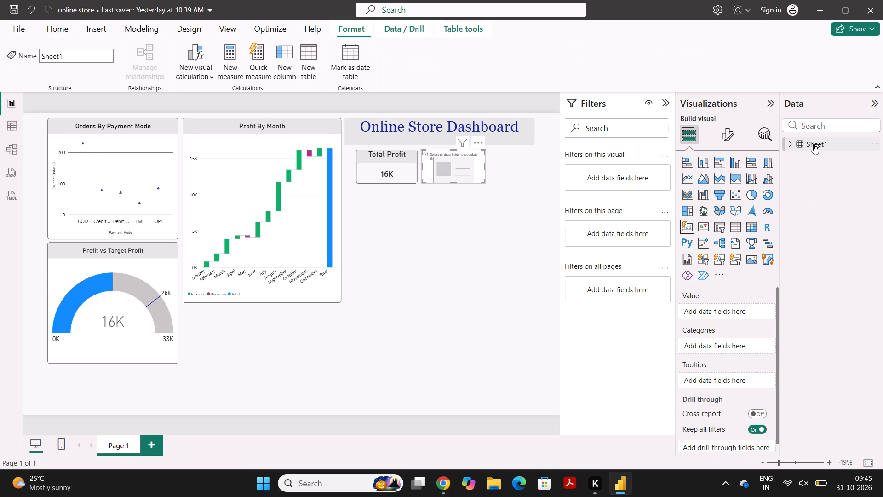
pyautogui.click(793, 140)
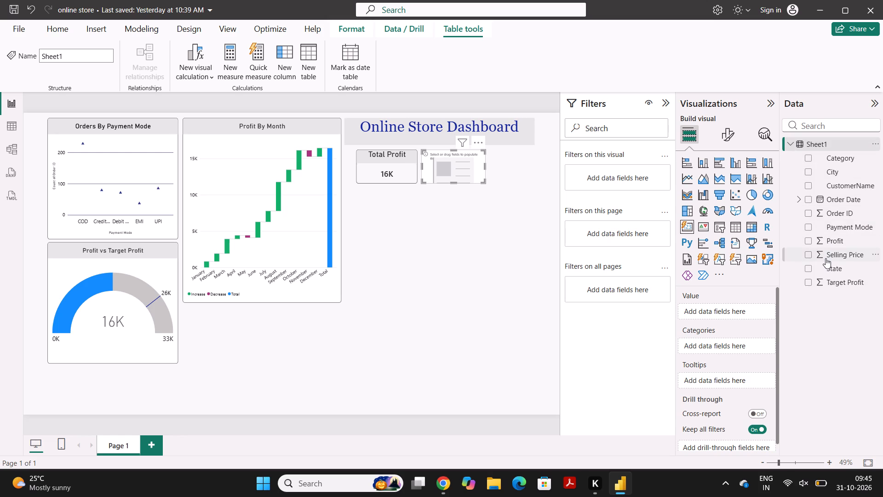
pyautogui.moveTo(826, 258); pyautogui.dragTo(704, 314)
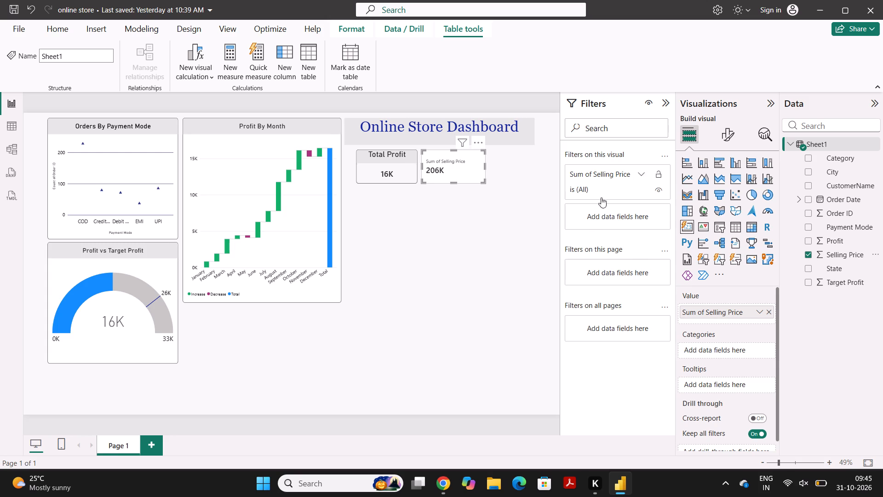
pyautogui.scroll(5, 736, 388)
# Look through the new card's visual formatting options, including reference labels, cards and multi-card layout.
pyautogui.click(733, 127)
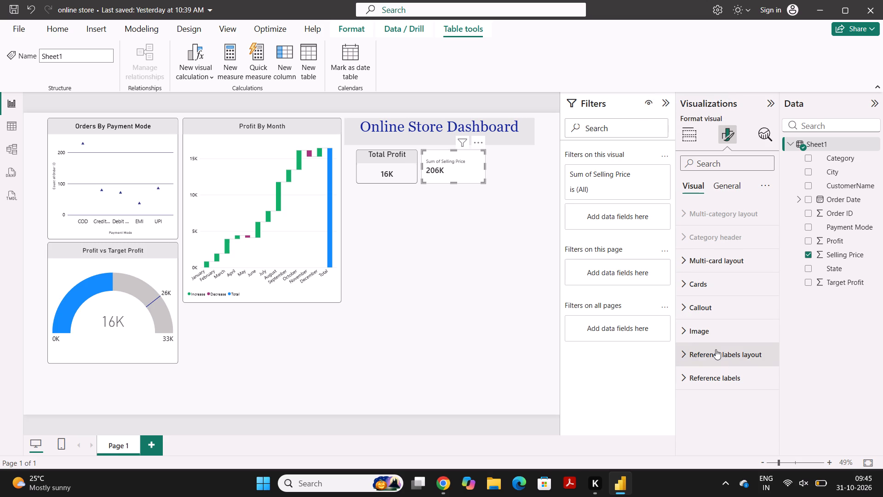
pyautogui.click(725, 373)
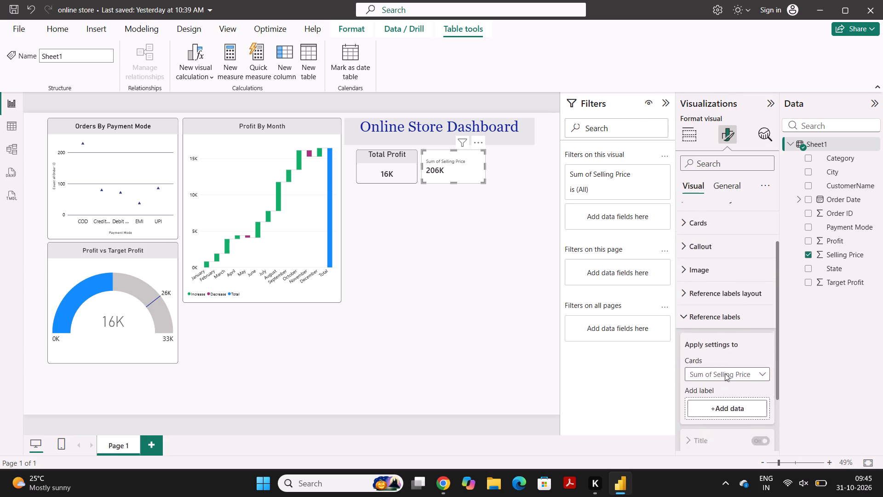
pyautogui.click(729, 282)
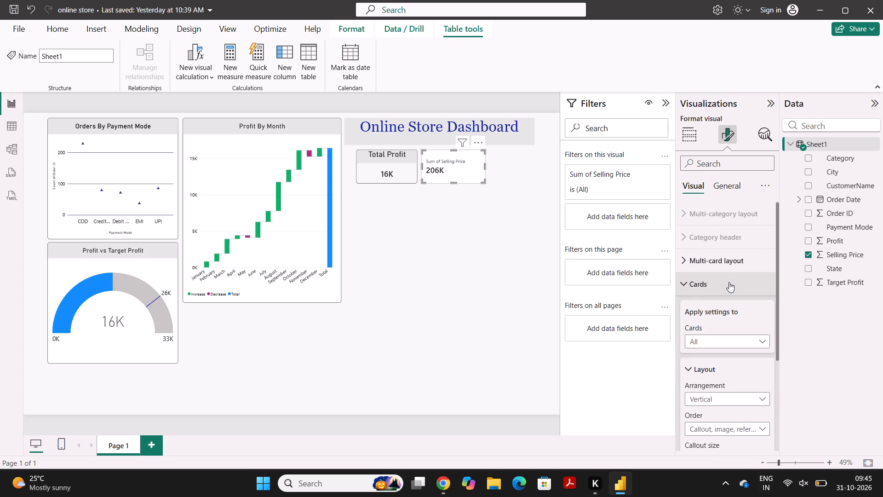
pyautogui.scroll(-2, 729, 282)
pyautogui.scroll(-1, 736, 408)
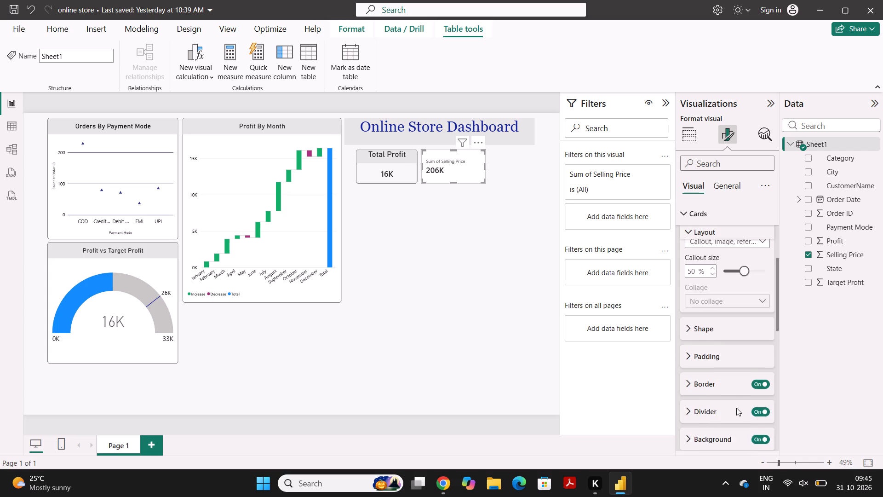
pyautogui.scroll(-2, 736, 408)
pyautogui.scroll(-1, 708, 435)
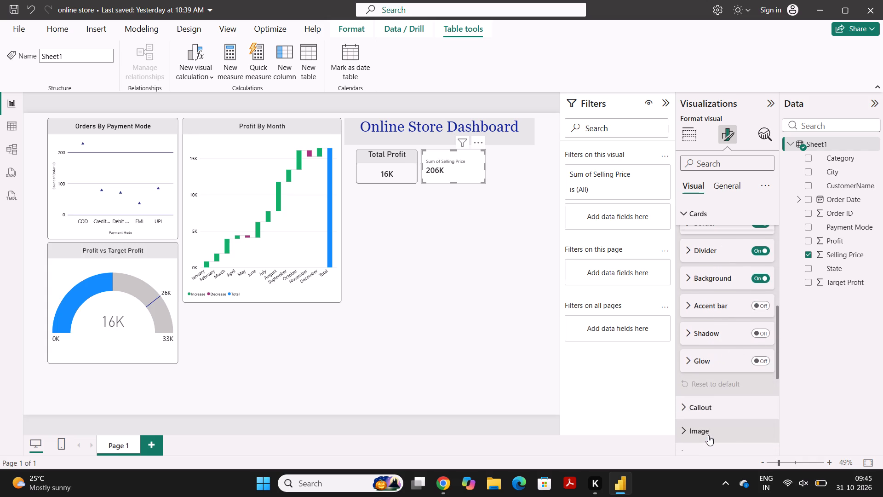
pyautogui.scroll(-1, 708, 435)
pyautogui.scroll(5, 711, 401)
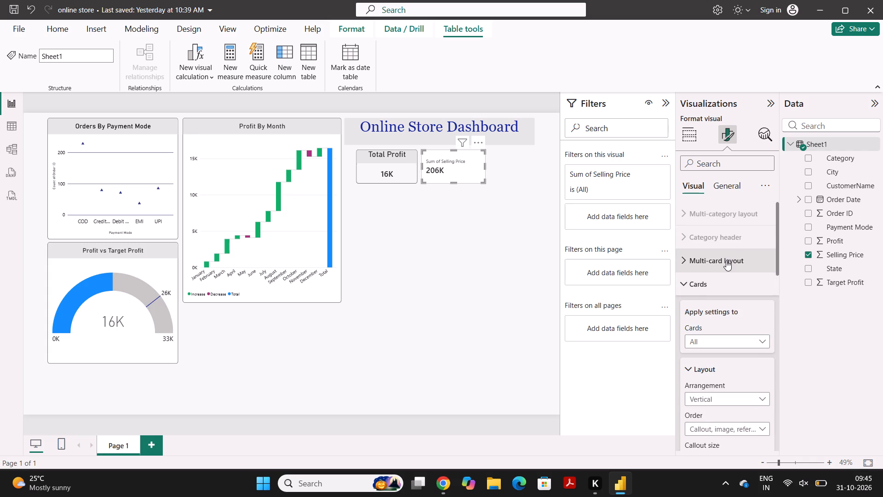
pyautogui.click(726, 260)
pyautogui.scroll(-2, 726, 260)
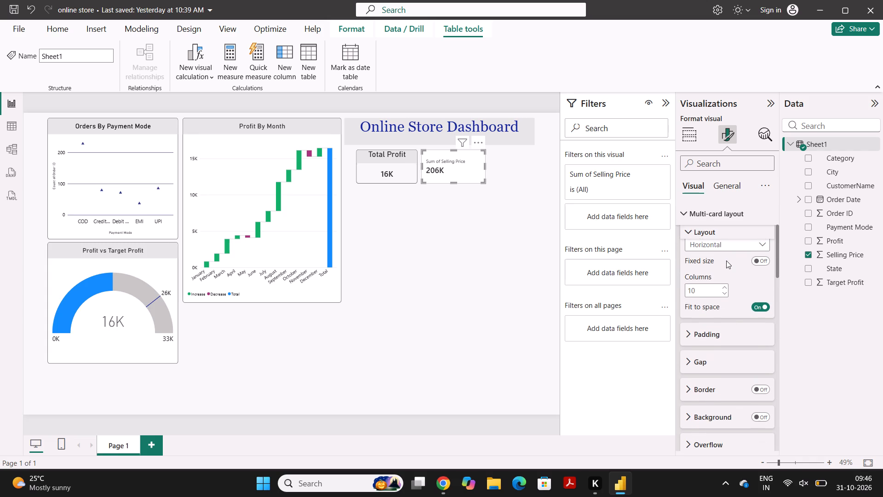
pyautogui.scroll(-1, 726, 260)
# Turn on the new card's title and set its text to Total sales.
pyautogui.click(733, 181)
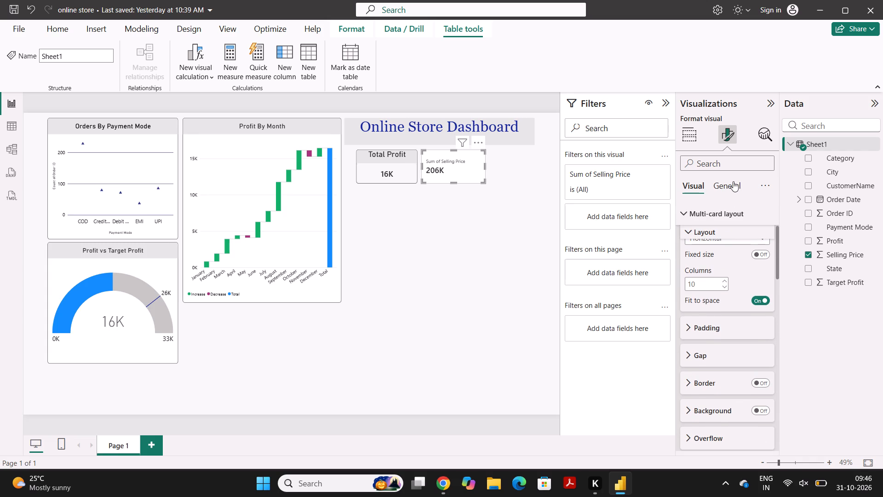
pyautogui.click(726, 241)
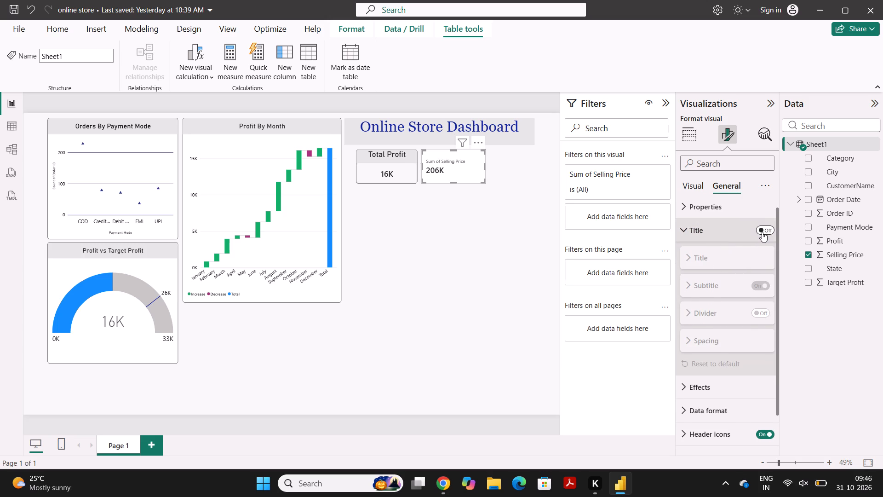
pyautogui.click(762, 232)
pyautogui.click(705, 231)
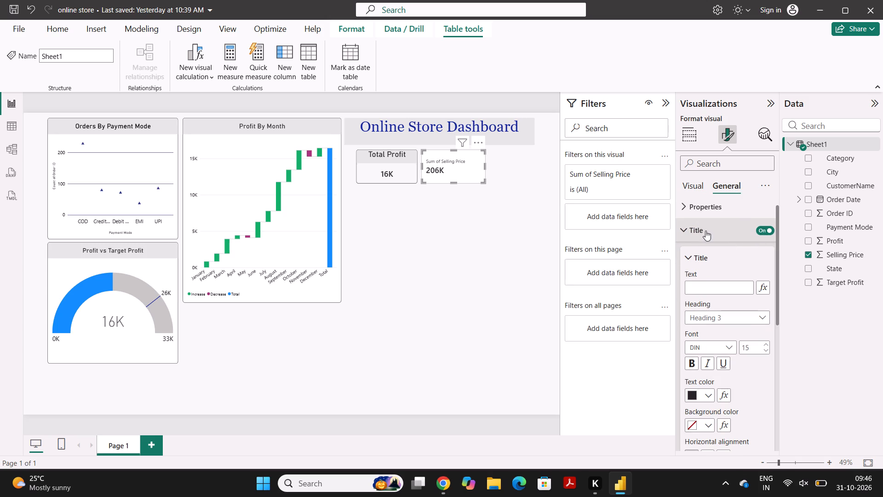
pyautogui.click(706, 231)
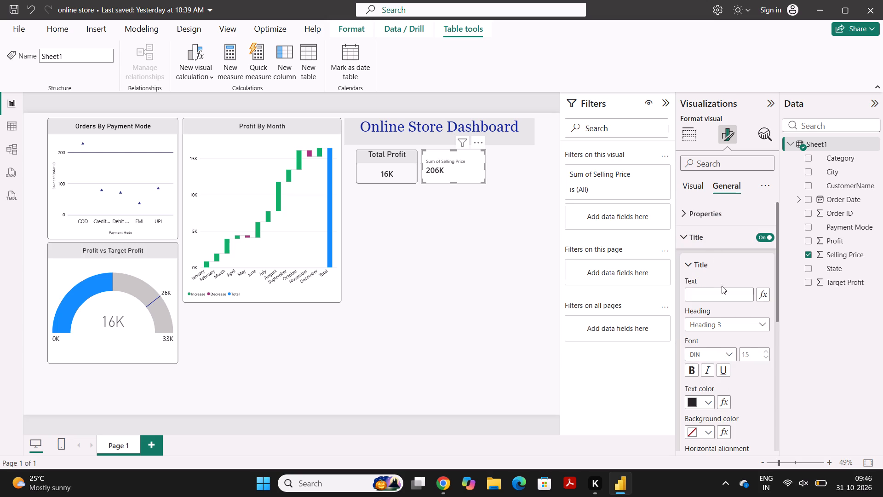
pyautogui.click(719, 298)
pyautogui.press('t')
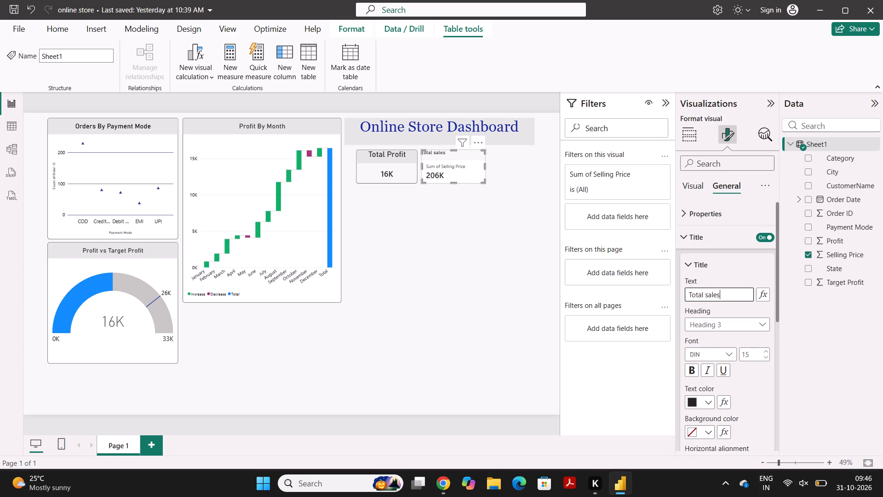
# Set the background color of the Total sales title to the lightest grey theme shade.
pyautogui.click(710, 429)
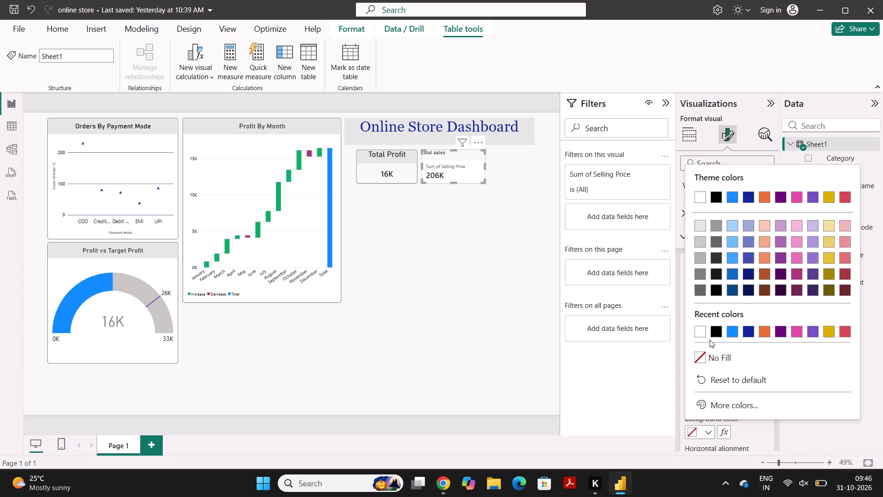
pyautogui.click(715, 225)
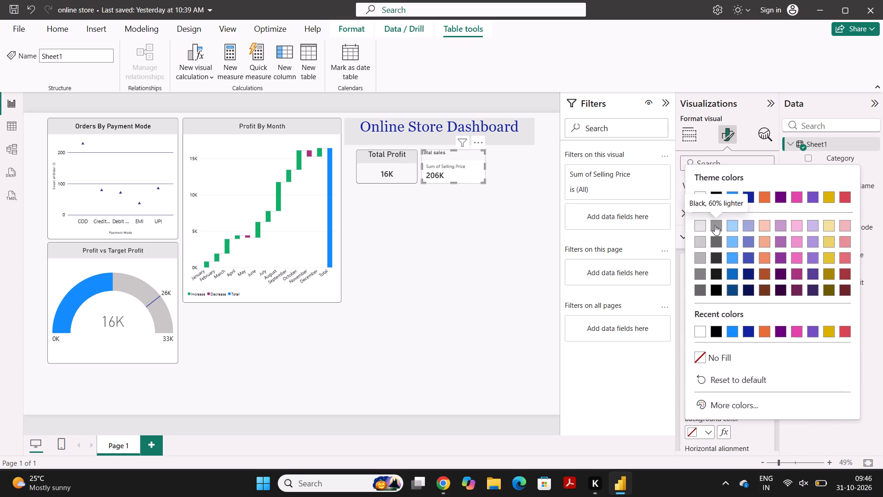
pyautogui.click(706, 433)
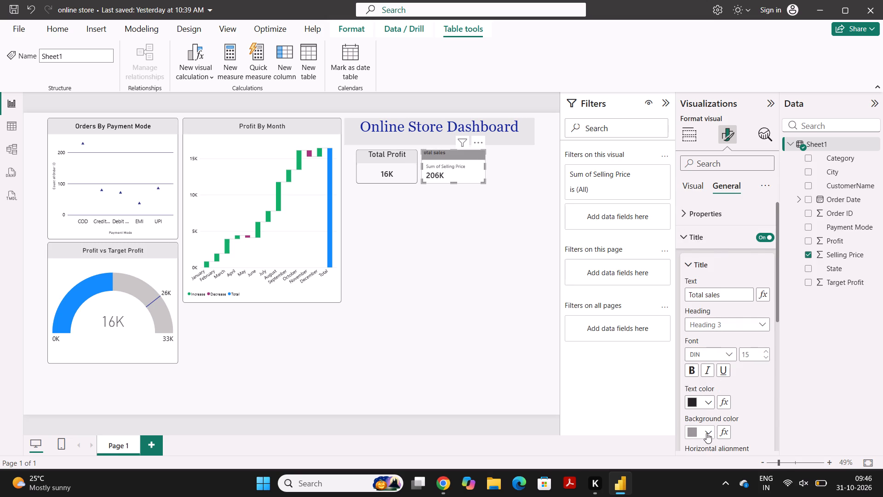
pyautogui.click(702, 227)
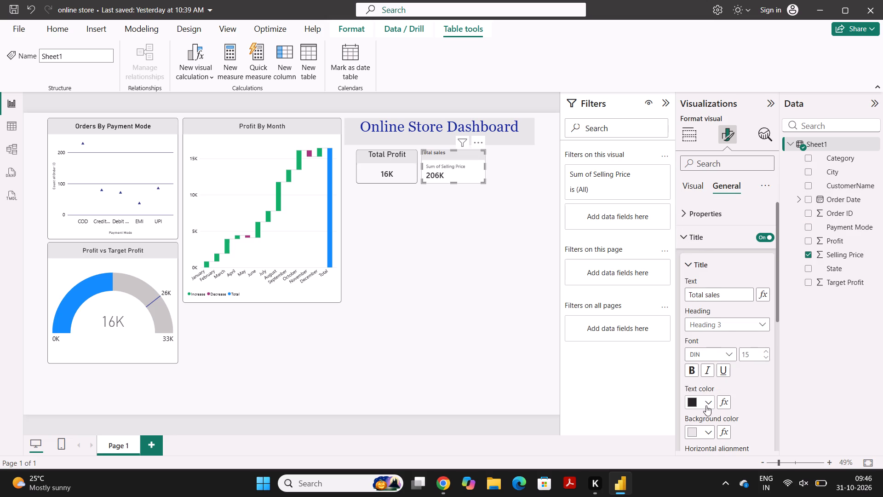
# Center the Total sales title horizontally and increase its font size to 24.
pyautogui.scroll(-2, 714, 430)
pyautogui.click(706, 379)
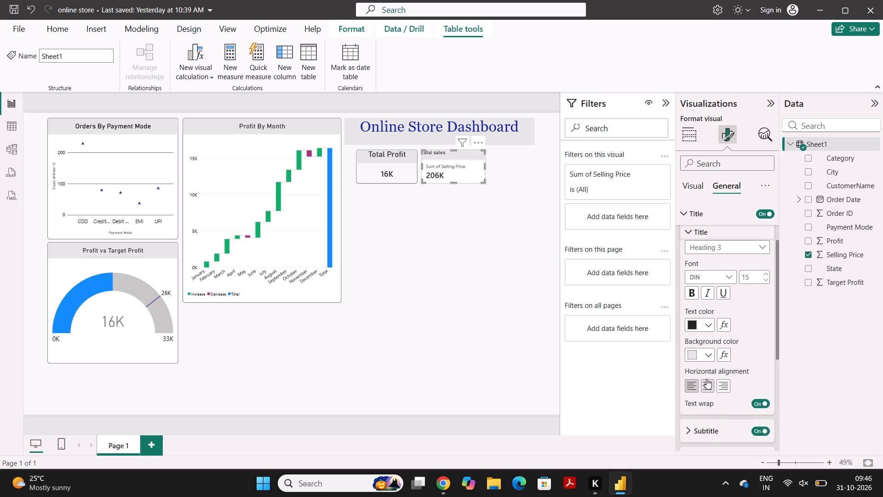
pyautogui.tripleClick(764, 272)
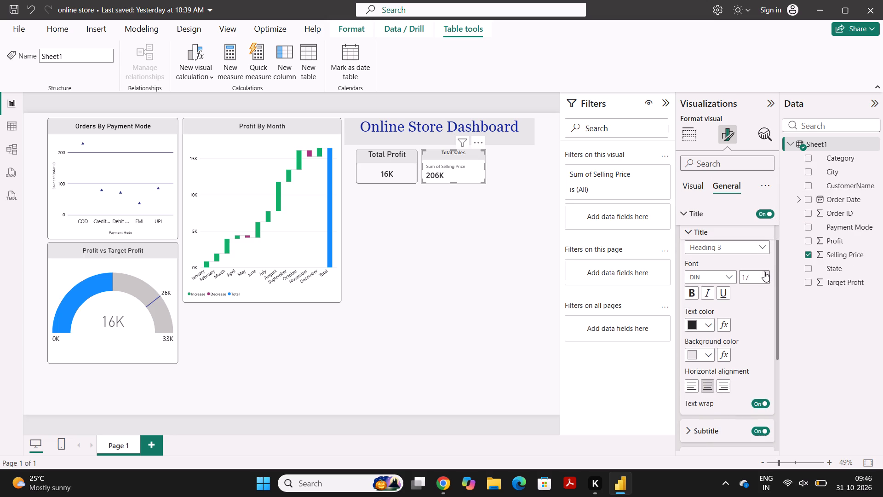
pyautogui.tripleClick(764, 272)
pyautogui.doubleClick(764, 272)
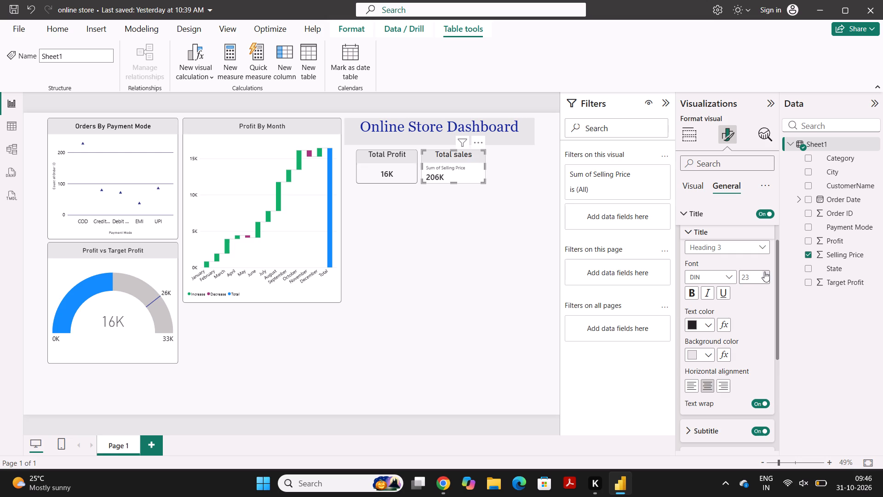
pyautogui.click(764, 272)
# Turn off the subtitle of the Total sales card.
pyautogui.scroll(-2, 746, 329)
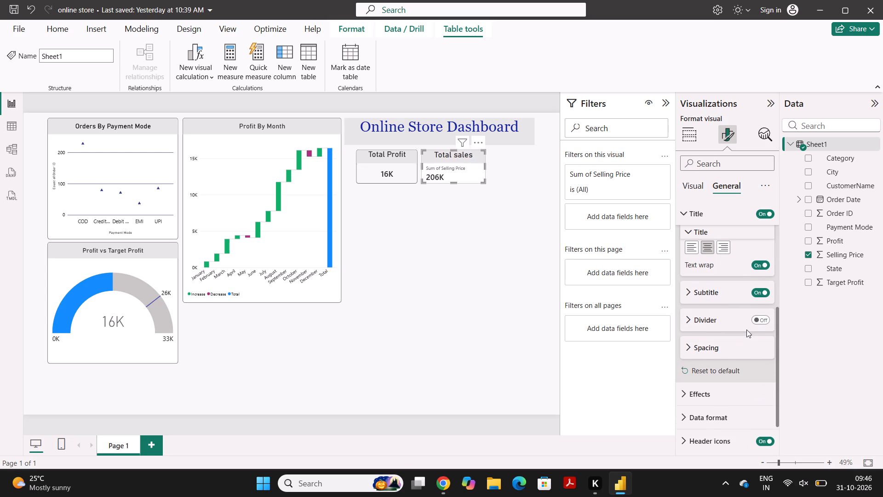
pyautogui.click(766, 283)
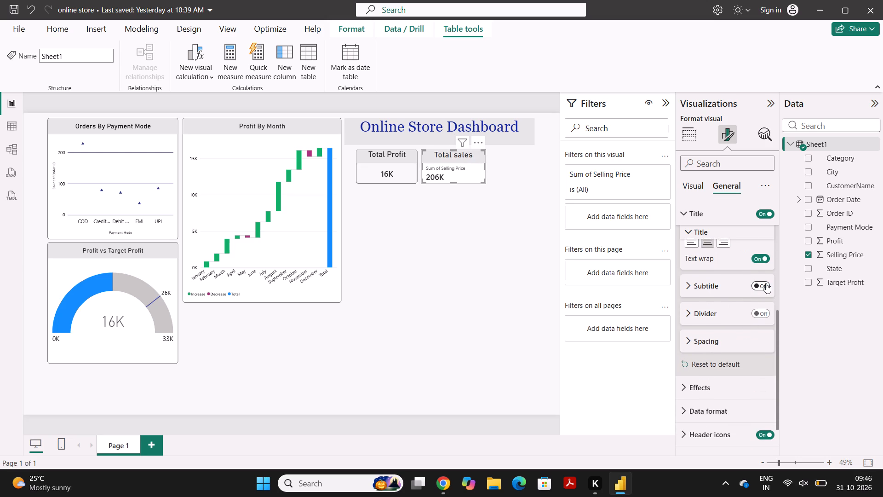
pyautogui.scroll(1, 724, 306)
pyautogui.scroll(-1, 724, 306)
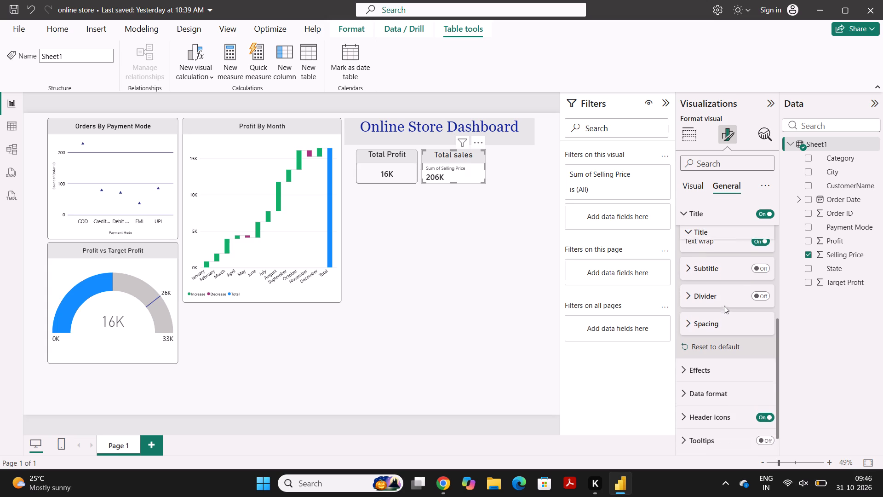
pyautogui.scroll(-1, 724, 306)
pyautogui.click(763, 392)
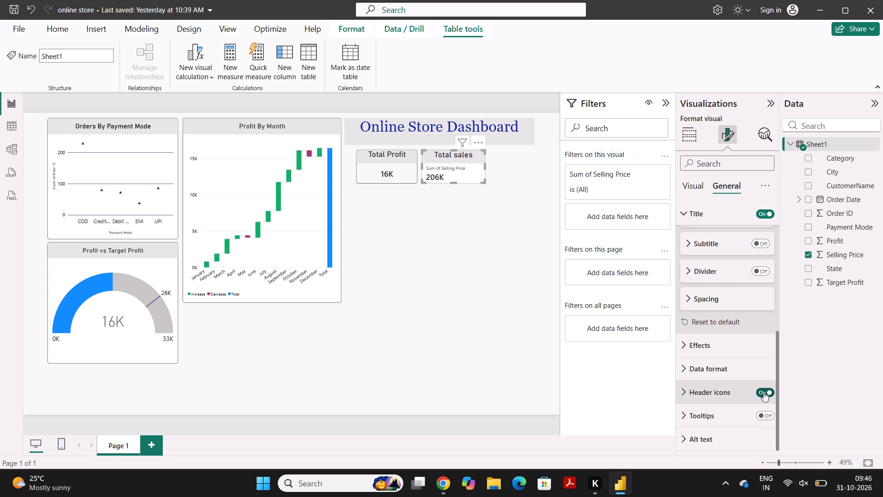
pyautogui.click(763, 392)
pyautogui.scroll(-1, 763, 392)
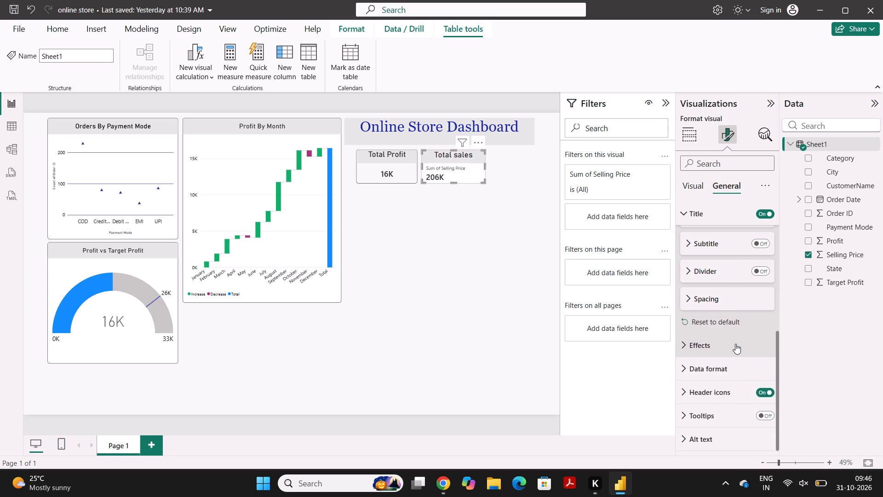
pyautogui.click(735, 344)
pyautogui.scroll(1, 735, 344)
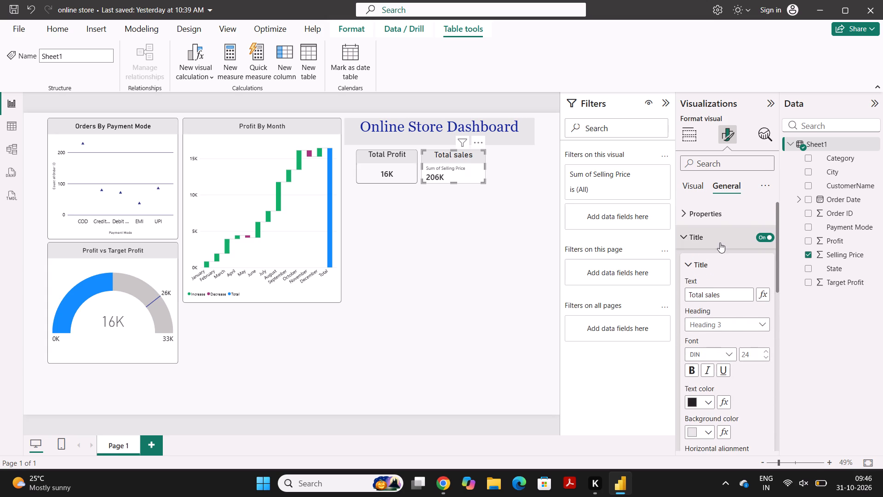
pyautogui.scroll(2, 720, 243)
# Turn off the callout label of the Total sales card so that only the value is displayed.
pyautogui.click(701, 184)
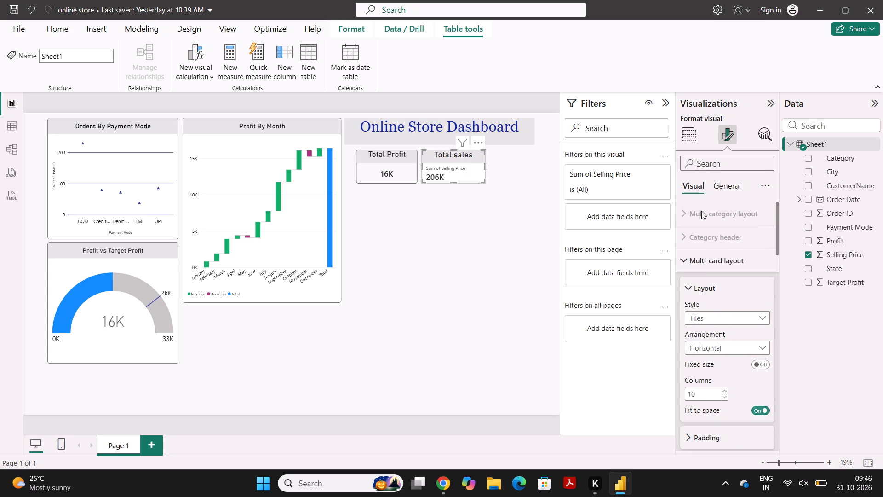
pyautogui.scroll(-1, 705, 276)
pyautogui.scroll(-1, 717, 335)
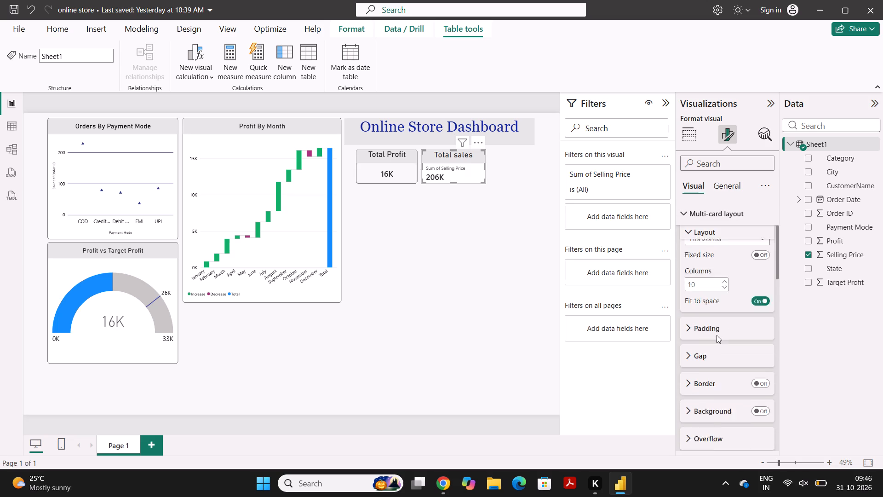
pyautogui.scroll(-4, 717, 335)
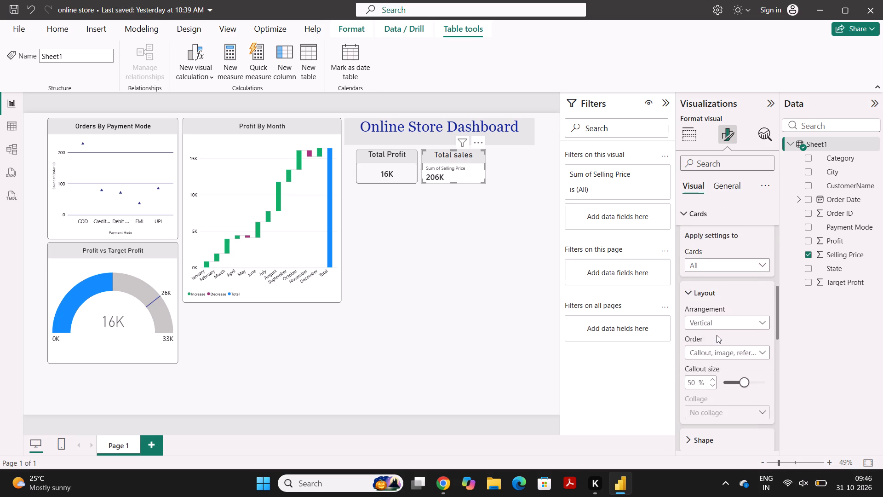
pyautogui.scroll(-2, 717, 335)
pyautogui.scroll(-1, 712, 375)
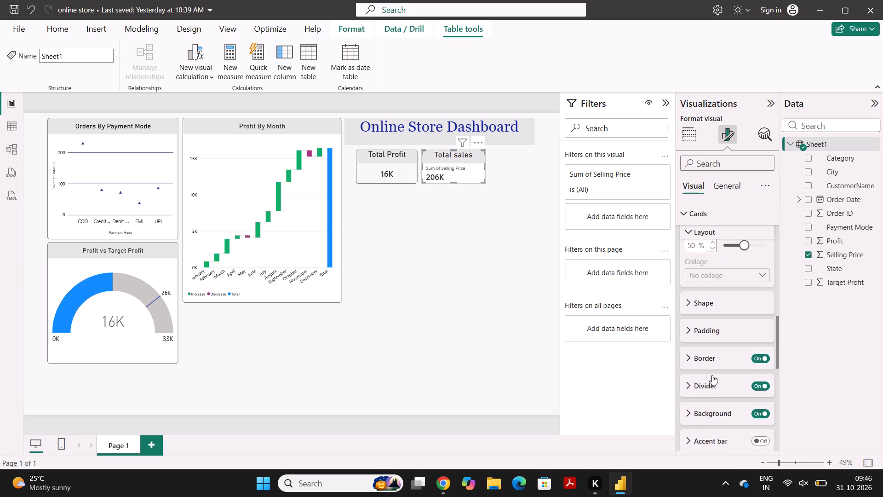
pyautogui.scroll(-1, 712, 375)
pyautogui.click(712, 375)
pyautogui.scroll(-2, 712, 375)
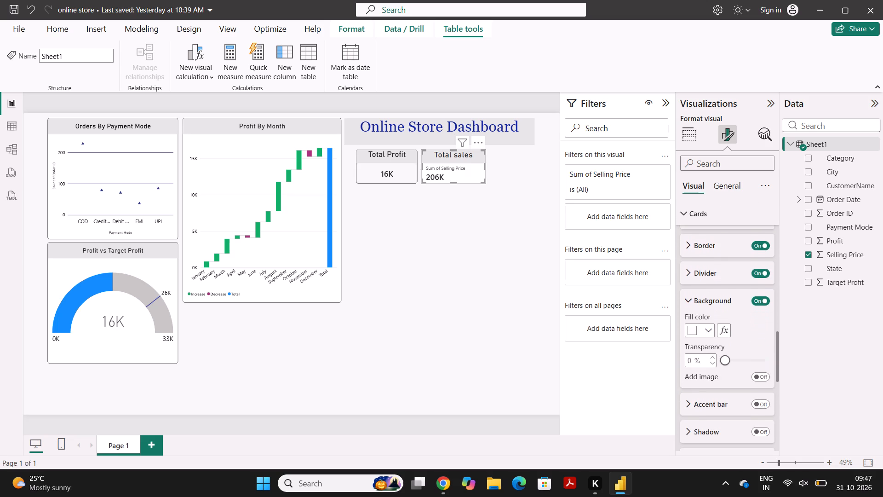
pyautogui.scroll(-2, 712, 375)
pyautogui.click(716, 361)
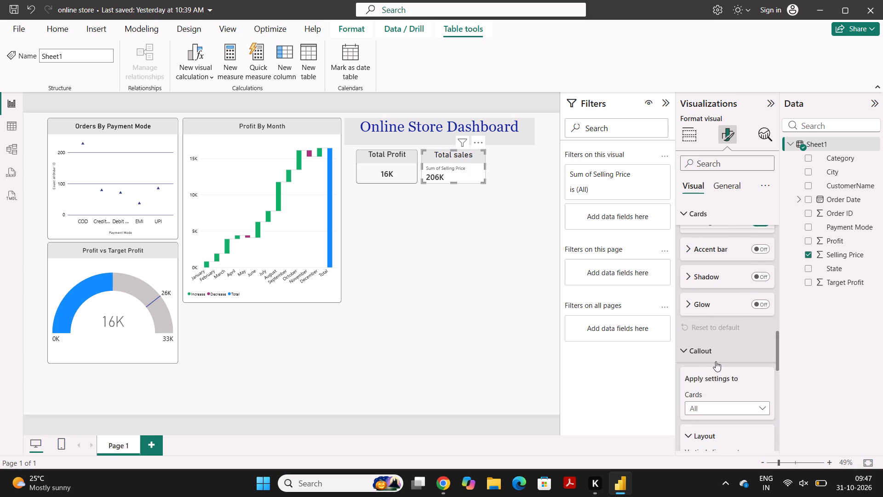
pyautogui.scroll(-3, 716, 361)
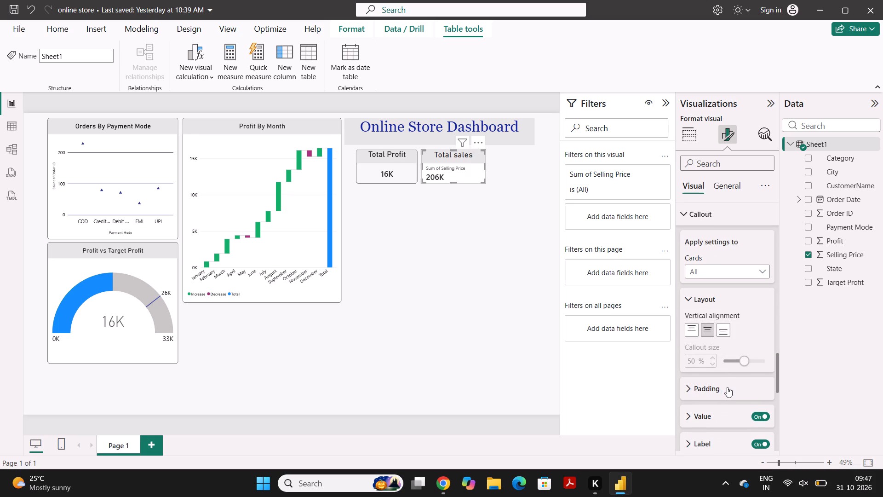
pyautogui.scroll(-1, 727, 387)
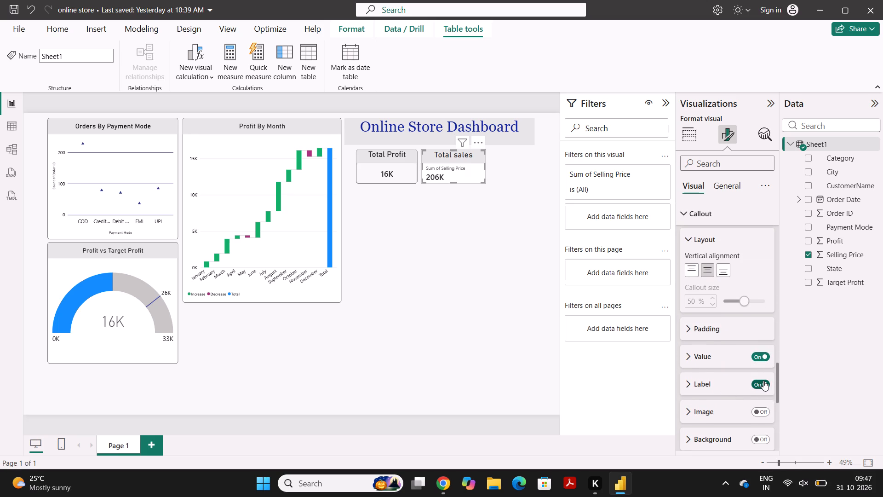
pyautogui.click(763, 381)
# Center the callout value of the Total sales card horizontally.
pyautogui.click(711, 361)
pyautogui.scroll(-1, 711, 361)
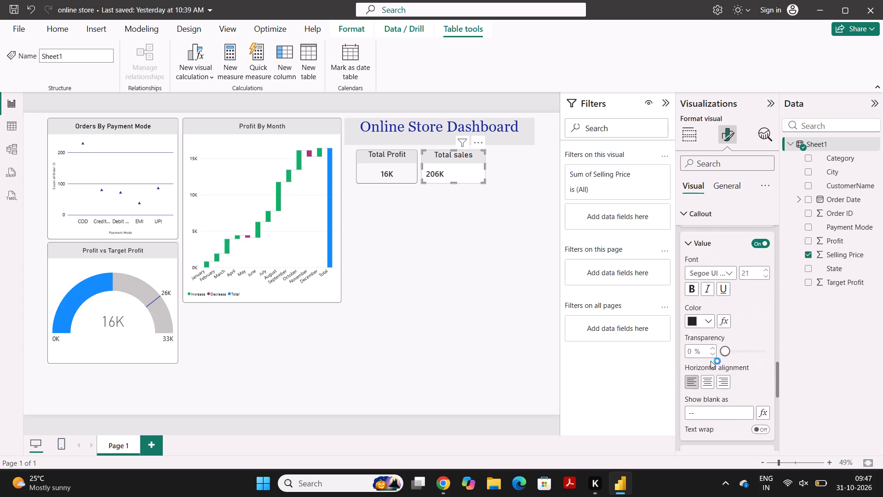
pyautogui.scroll(-1, 711, 361)
pyautogui.click(705, 385)
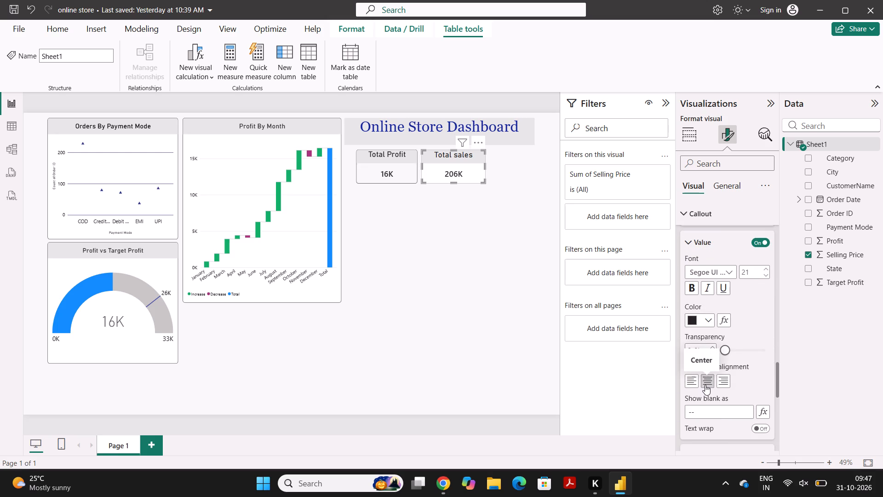
pyautogui.click(476, 343)
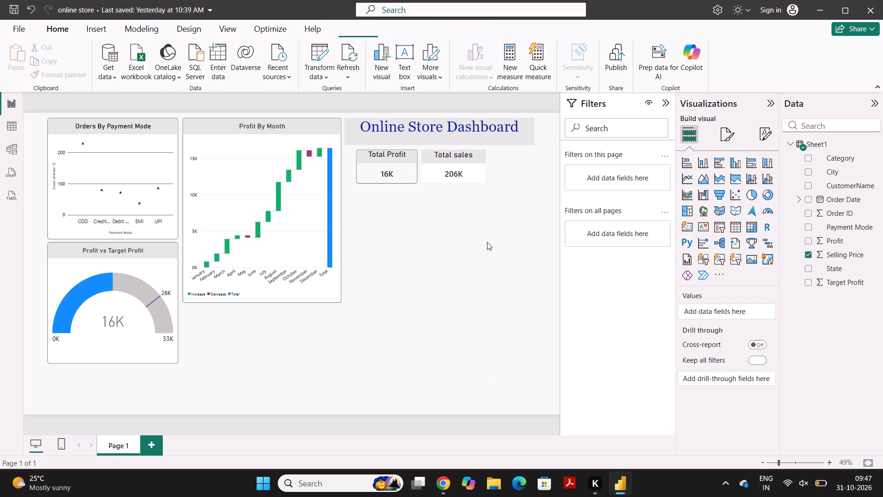
# Turn on the visual border of the Total sales card and color it with the darkest black theme shade.
pyautogui.click(467, 183)
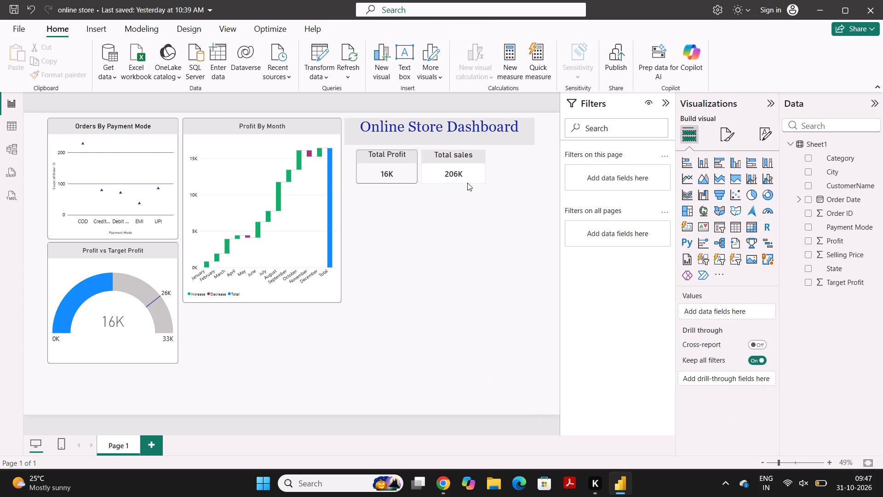
pyautogui.click(733, 141)
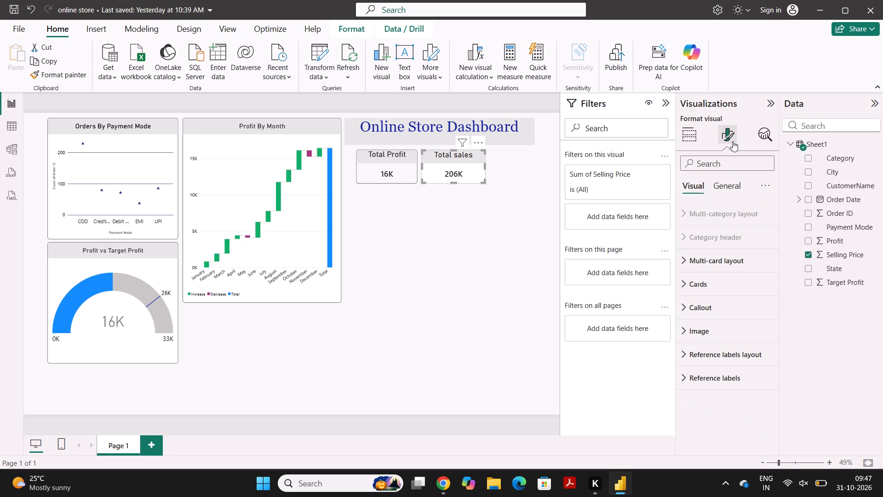
pyautogui.click(729, 189)
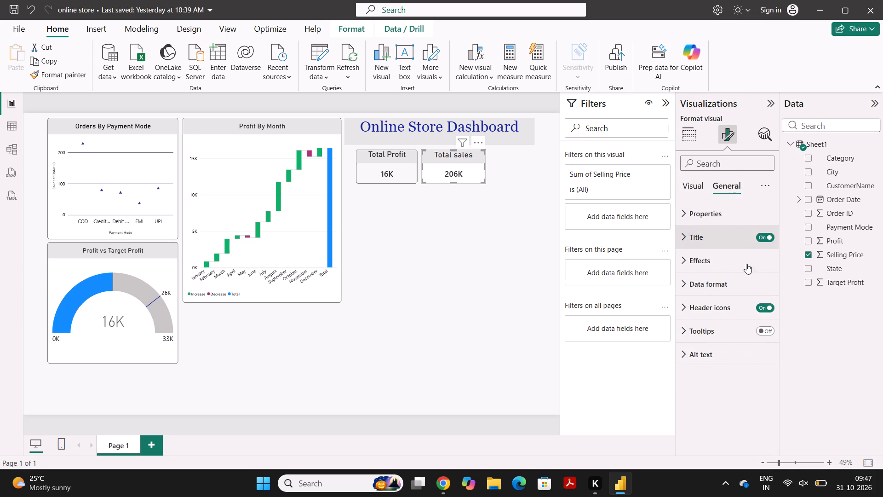
pyautogui.click(730, 258)
pyautogui.scroll(-2, 730, 258)
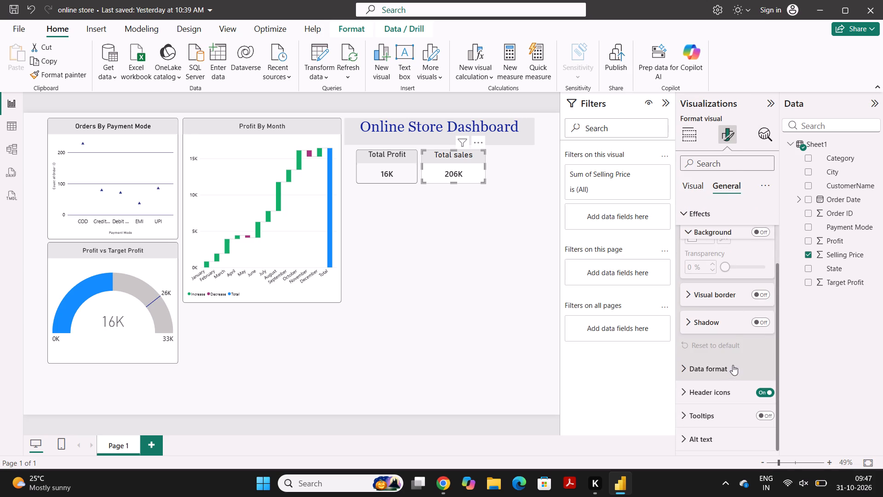
pyautogui.click(755, 297)
pyautogui.click(719, 299)
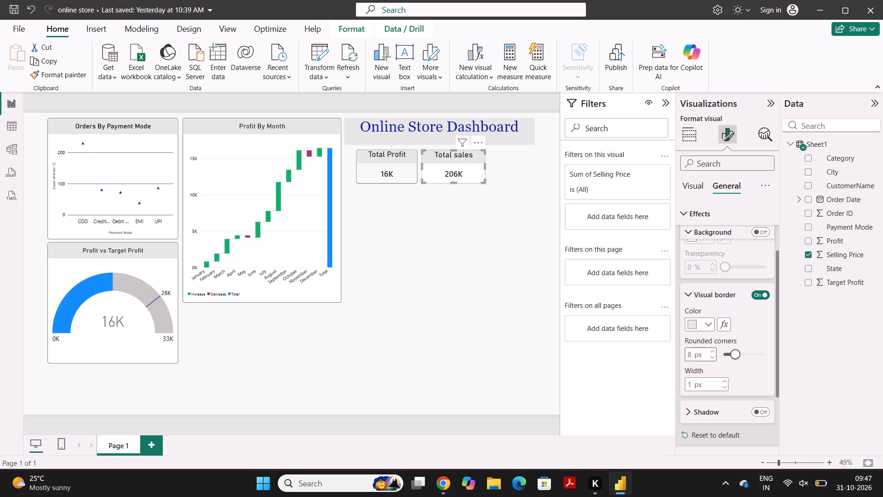
pyautogui.click(709, 322)
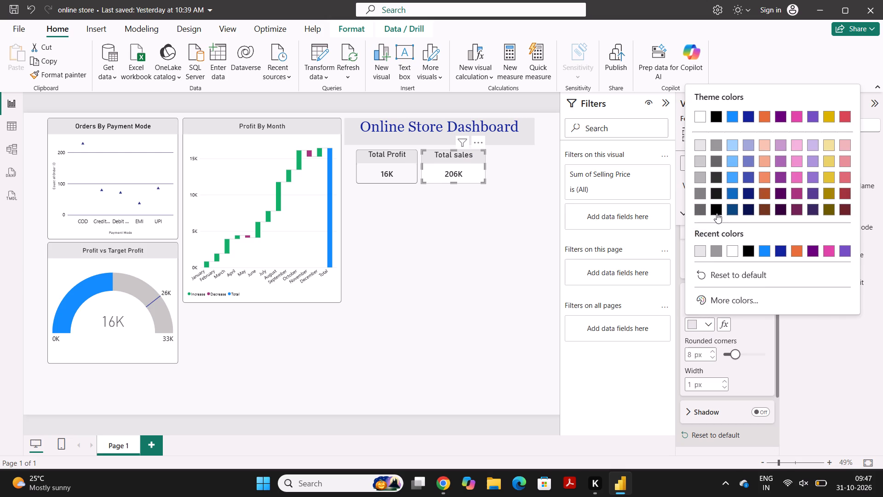
pyautogui.click(717, 213)
pyautogui.click(518, 236)
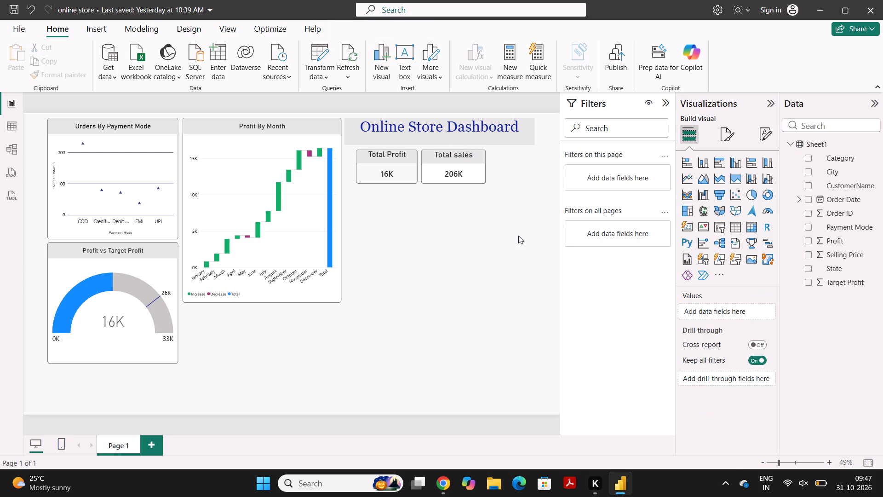
# Add a new empty card visual, shrink it to about card size, and move it beside the Total sales card.
pyautogui.click(684, 224)
pyautogui.moveTo(130, 385); pyautogui.dragTo(524, 157)
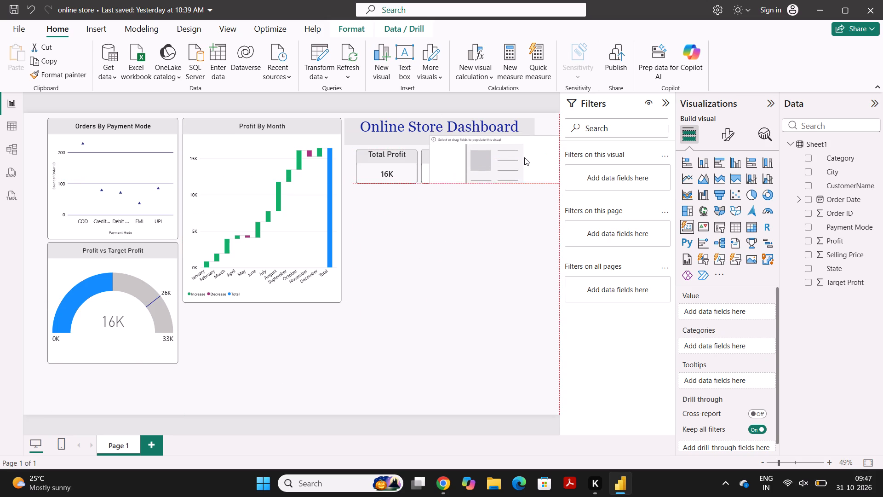
pyautogui.moveTo(524, 157); pyautogui.dragTo(492, 165)
pyautogui.moveTo(538, 193); pyautogui.dragTo(489, 185)
pyautogui.moveTo(447, 171); pyautogui.dragTo(539, 174)
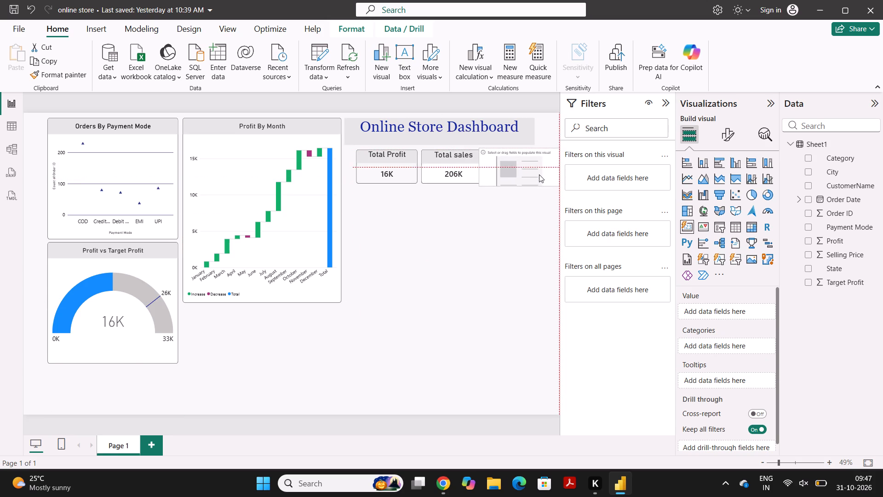
pyautogui.moveTo(539, 174); pyautogui.dragTo(539, 174)
# Shift the Total Profit and Total sales cards toward the Profit By Month chart to make room for the third card.
pyautogui.moveTo(394, 171); pyautogui.dragTo(385, 171)
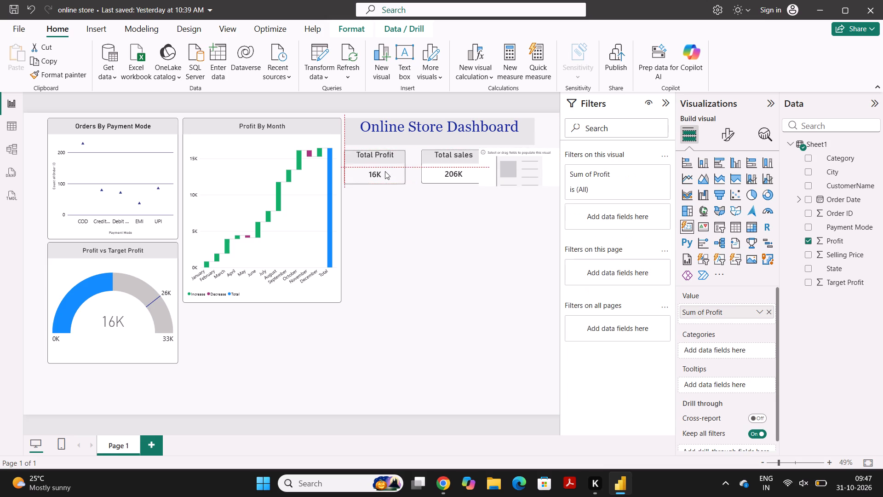
pyautogui.moveTo(385, 171); pyautogui.dragTo(386, 170)
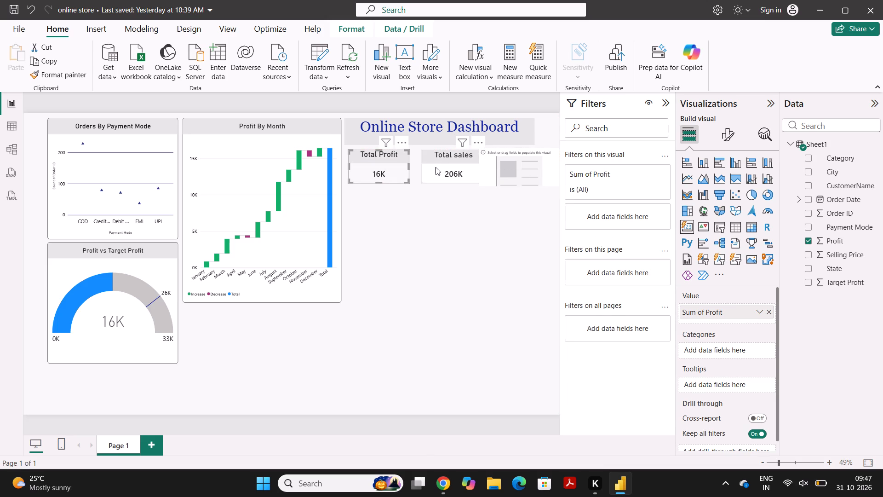
pyautogui.moveTo(436, 167); pyautogui.dragTo(427, 167)
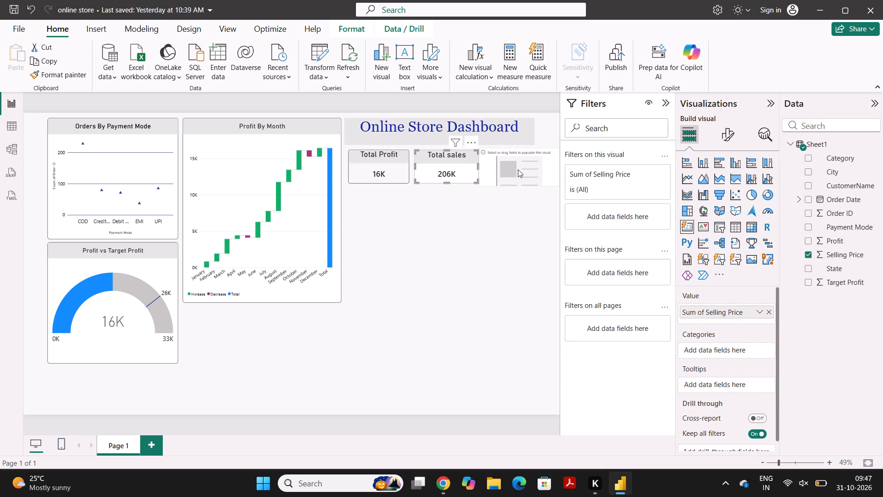
# Shrink the empty card to the height of the other cards and align it in their row, just after Total sales.
pyautogui.moveTo(518, 167); pyautogui.dragTo(497, 170)
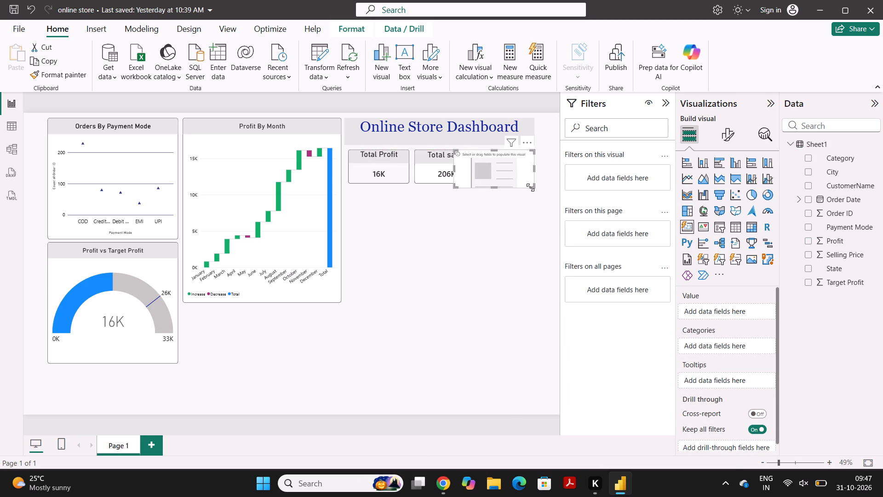
pyautogui.moveTo(531, 187); pyautogui.dragTo(519, 185)
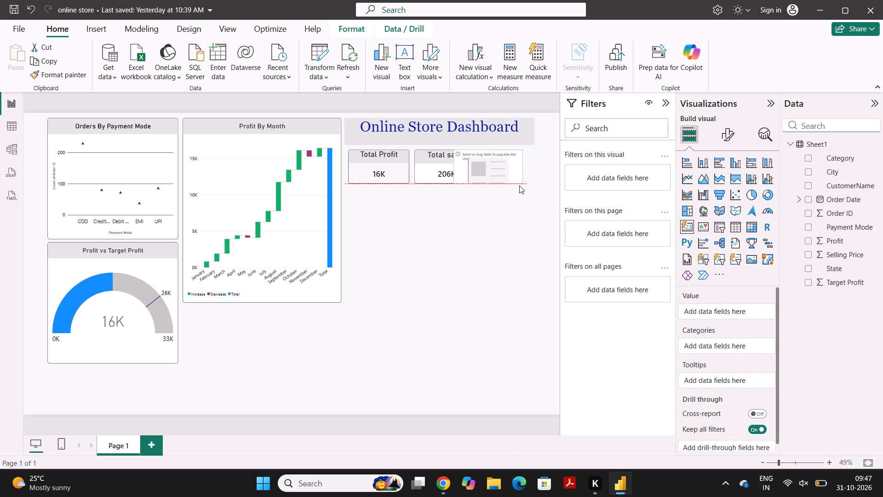
pyautogui.moveTo(519, 185); pyautogui.dragTo(519, 186)
pyautogui.moveTo(508, 173); pyautogui.dragTo(531, 176)
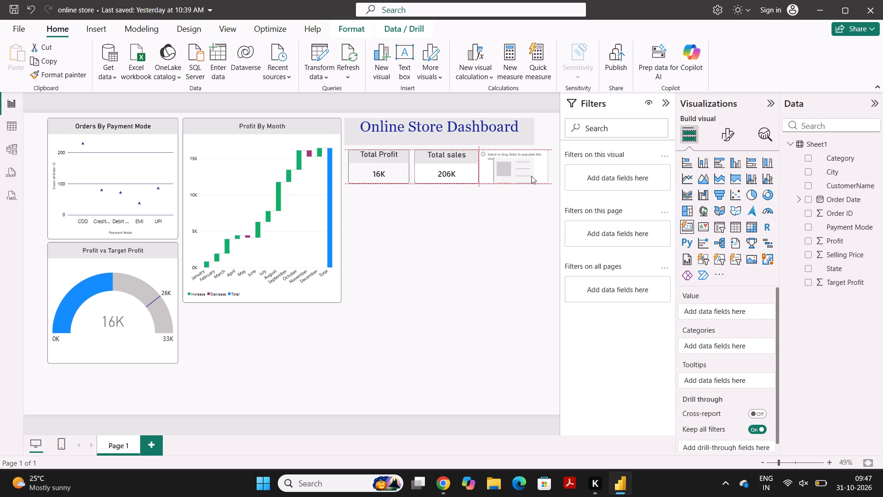
pyautogui.moveTo(531, 176); pyautogui.dragTo(539, 176)
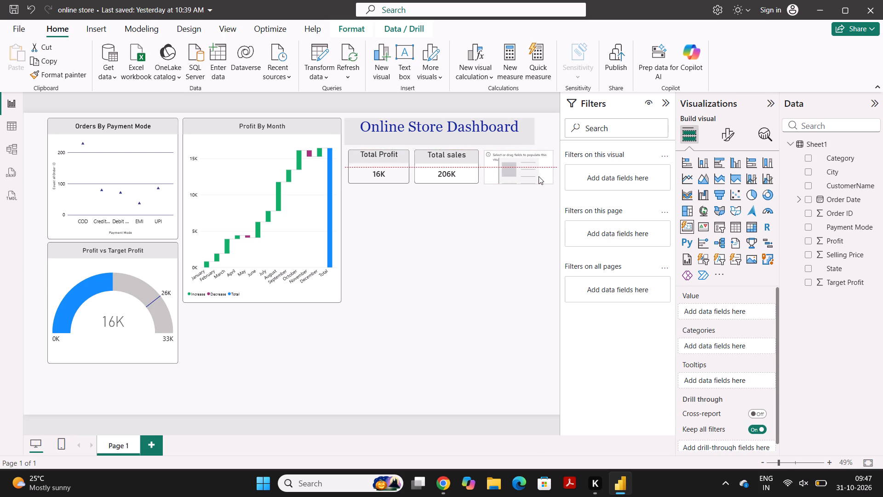
pyautogui.moveTo(539, 176); pyautogui.dragTo(539, 177)
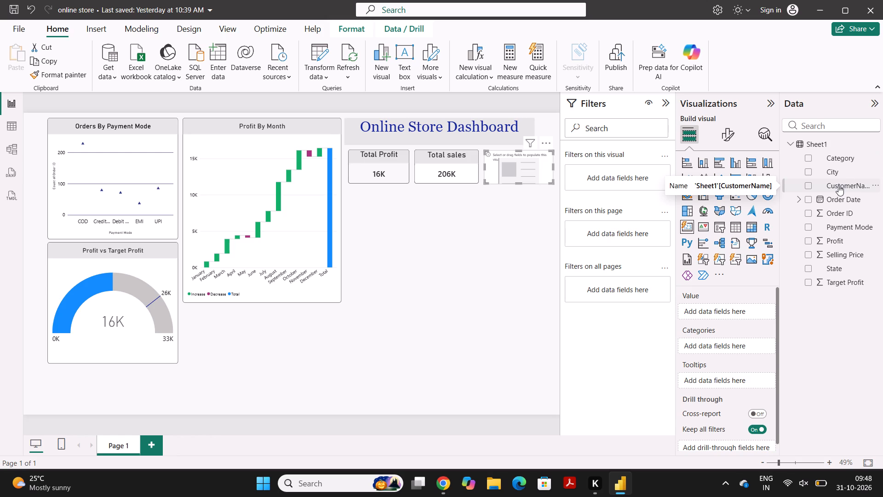
# Fill the empty third card with the count of Order ID as its value.
pyautogui.moveTo(826, 215); pyautogui.dragTo(724, 313)
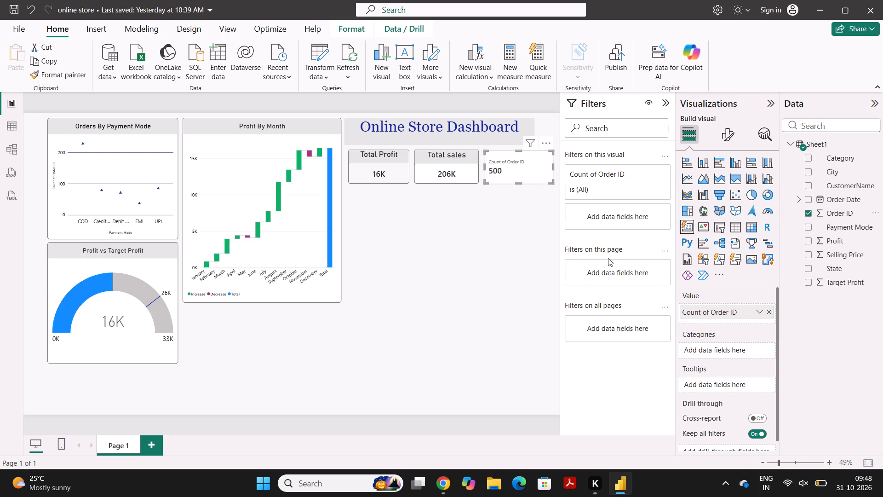
pyautogui.scroll(-3, 744, 367)
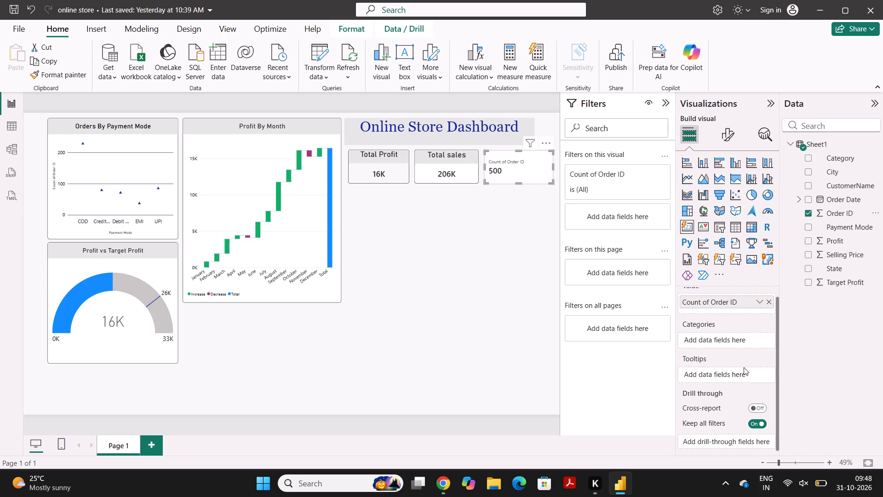
# Turn off the callout label of the Order ID card and center its callout value horizontally.
pyautogui.click(726, 130)
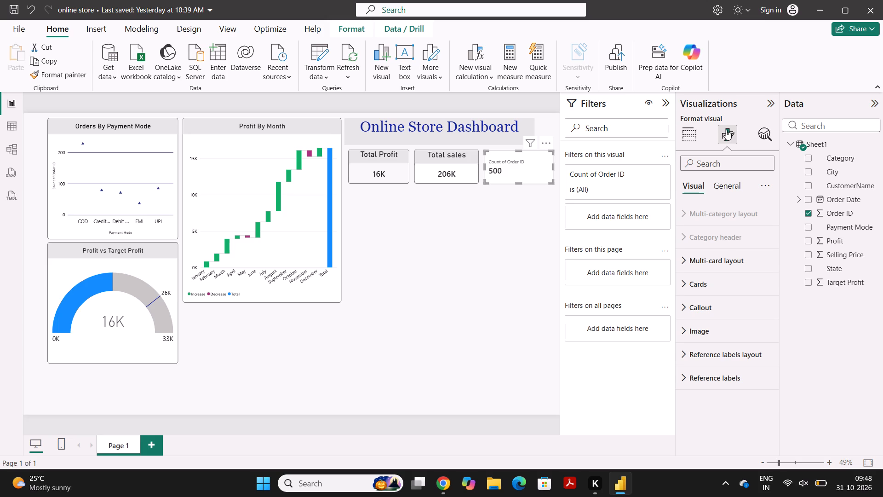
pyautogui.click(709, 301)
pyautogui.scroll(-1, 709, 301)
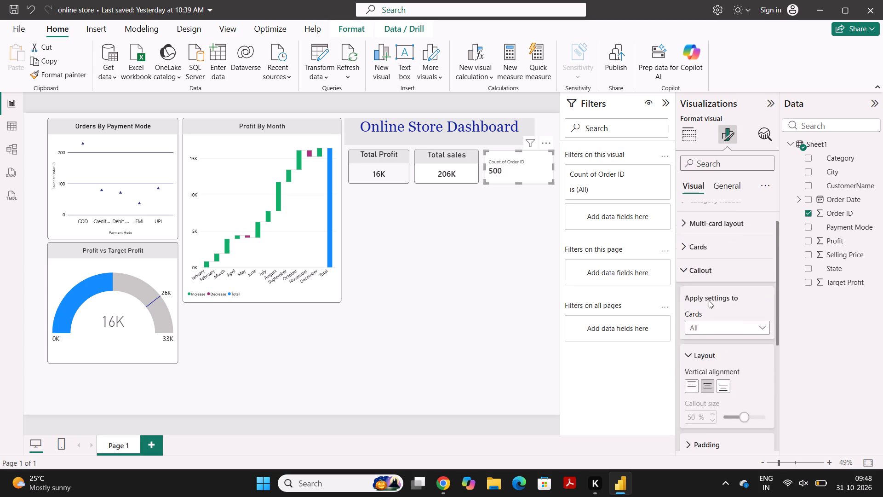
pyautogui.scroll(-2, 709, 301)
pyautogui.click(760, 355)
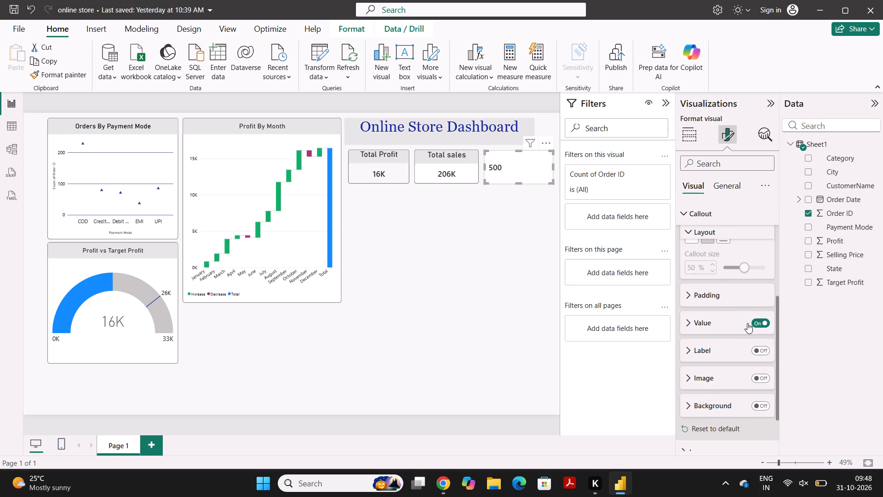
pyautogui.click(707, 324)
pyautogui.scroll(-1, 714, 419)
pyautogui.click(711, 411)
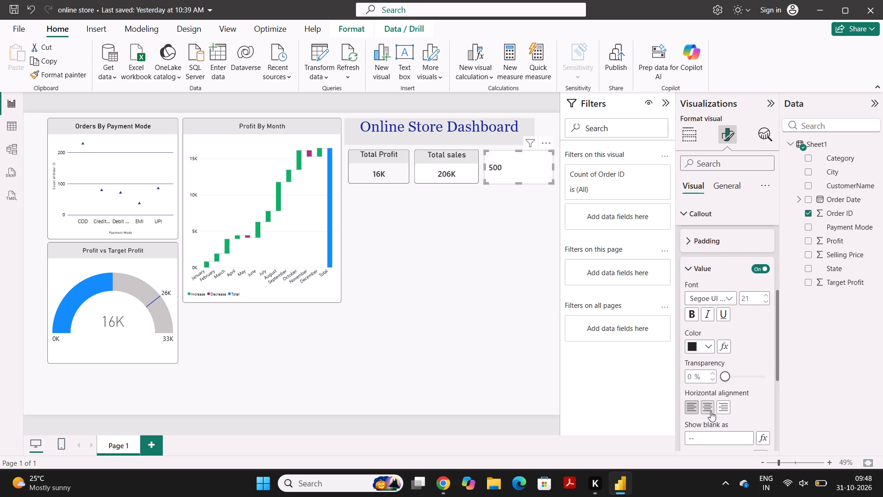
# Turn on the title of the Order ID card and set its text to "Total Orders".
pyautogui.click(722, 191)
pyautogui.click(714, 241)
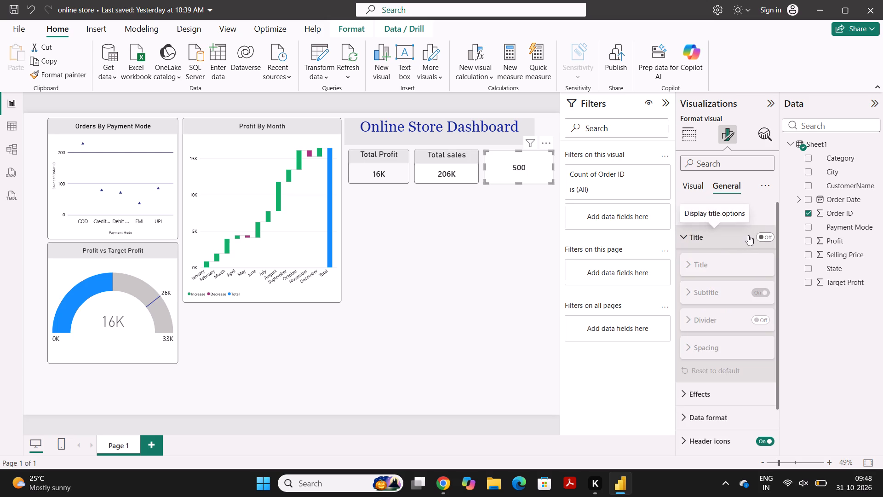
pyautogui.click(759, 235)
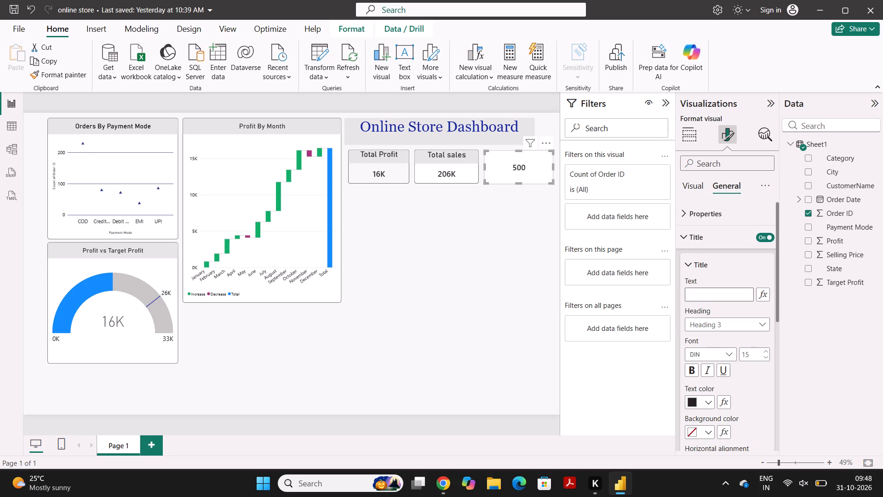
pyautogui.click(711, 294)
pyautogui.press('t')
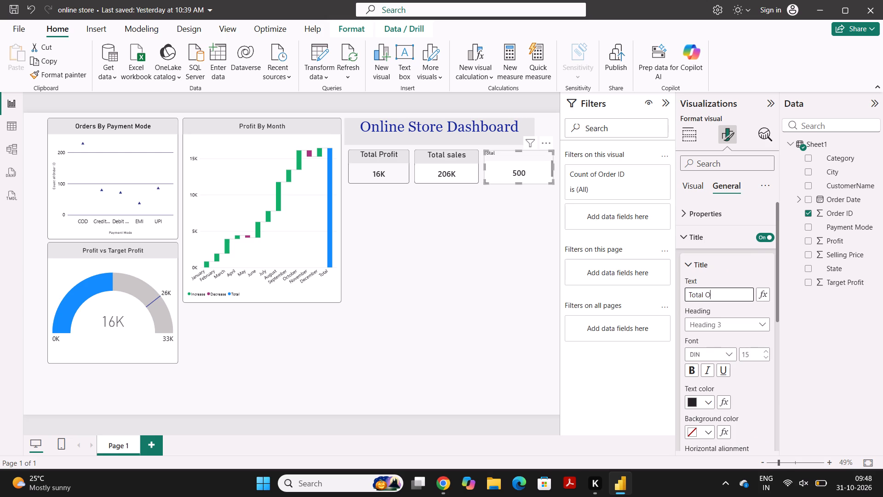
pyautogui.write('rder')
pyautogui.press('s')
# Set the Total Orders title to font size 24 and center it horizontally.
pyautogui.scroll(-1, 705, 393)
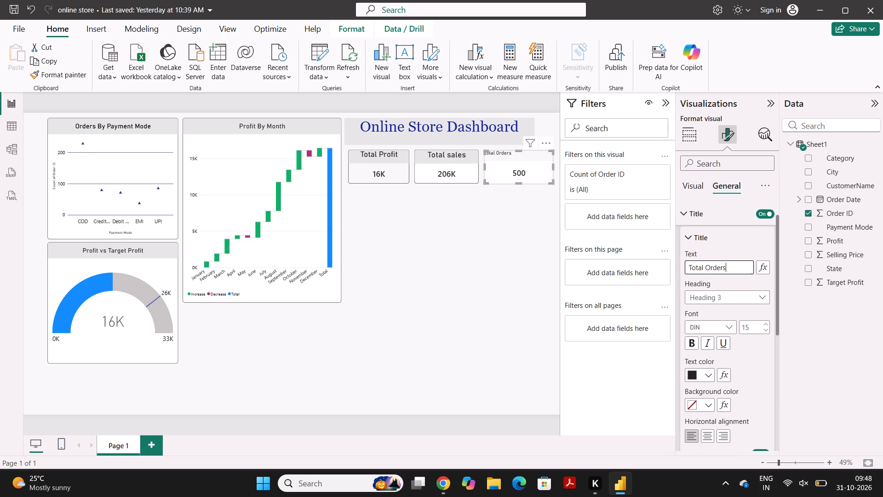
pyautogui.scroll(-1, 705, 393)
pyautogui.tripleClick(763, 324)
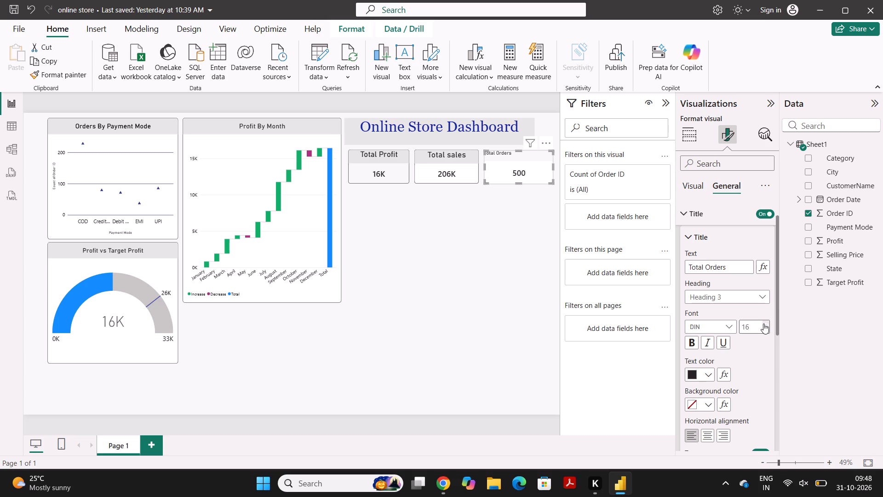
pyautogui.tripleClick(763, 324)
pyautogui.click(763, 324)
pyautogui.scroll(-1, 702, 384)
pyautogui.click(705, 401)
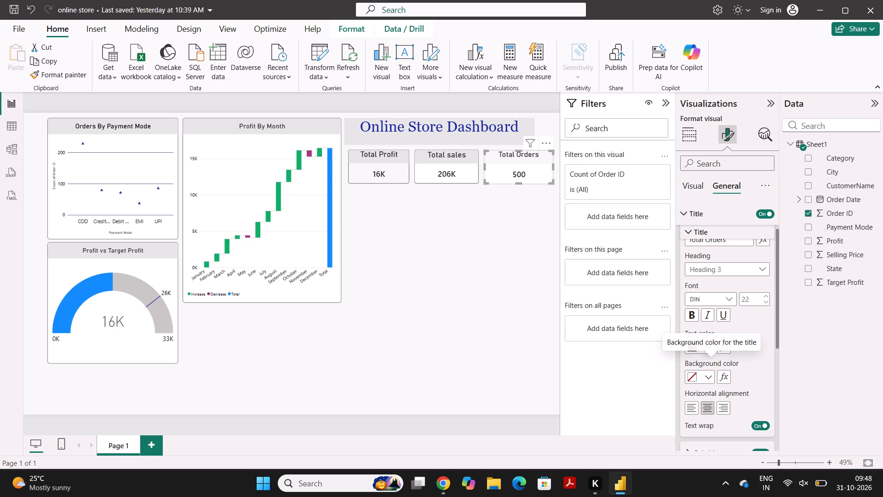
pyautogui.scroll(2, 744, 303)
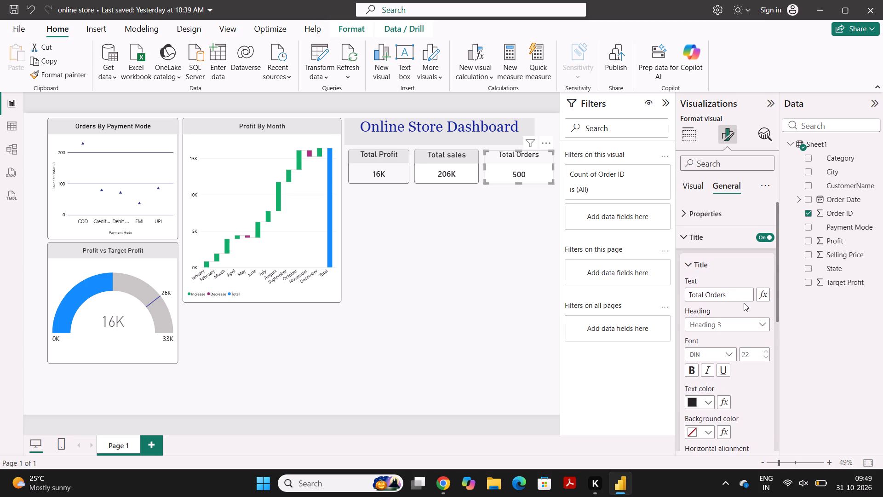
pyautogui.click(766, 351)
pyautogui.click(766, 351)
pyautogui.click(766, 351)
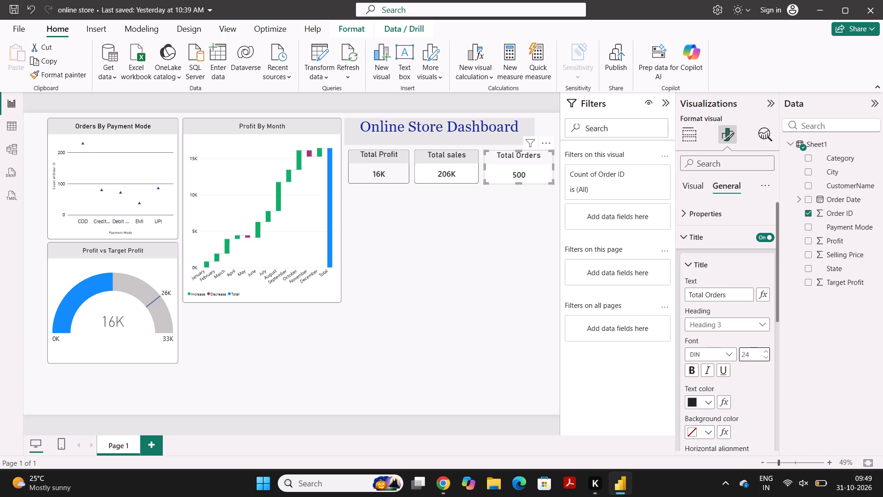
# Give the Total Orders title a background in the lightest gray shade of the white theme color.
pyautogui.click(707, 434)
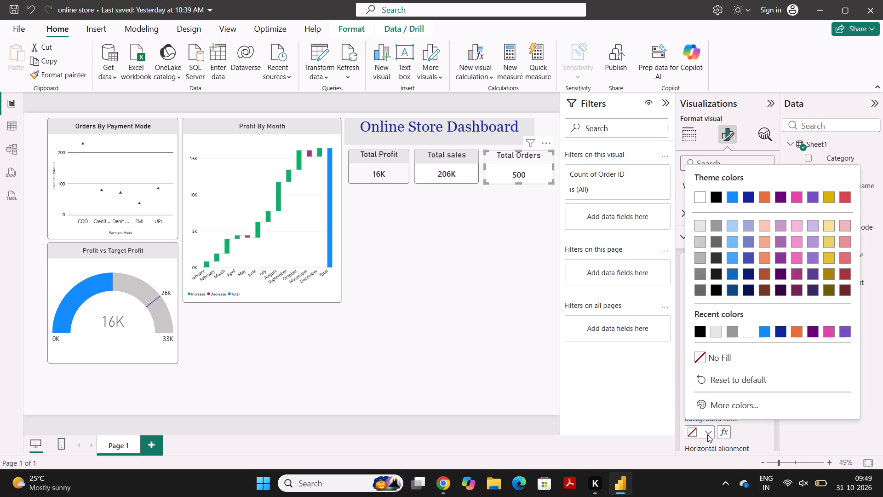
pyautogui.click(701, 224)
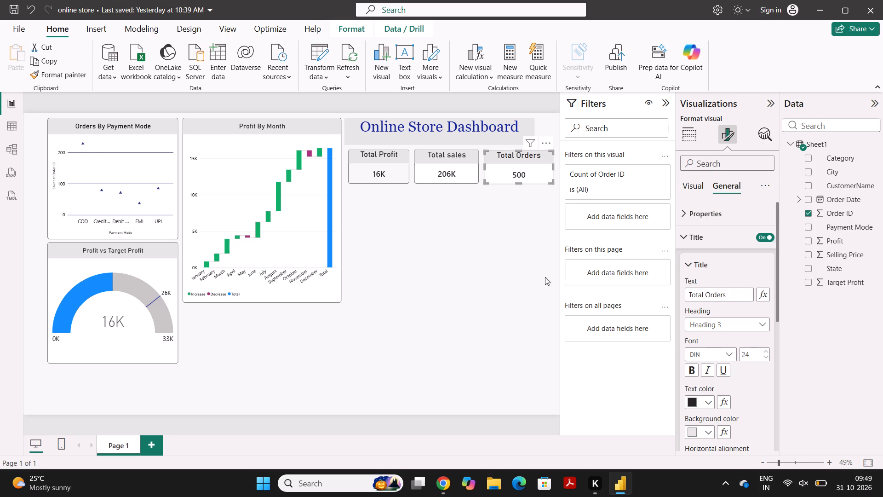
pyautogui.click(510, 273)
# Turn on the visual border of the Total Orders card and color it black.
pyautogui.click(518, 174)
pyautogui.click(727, 130)
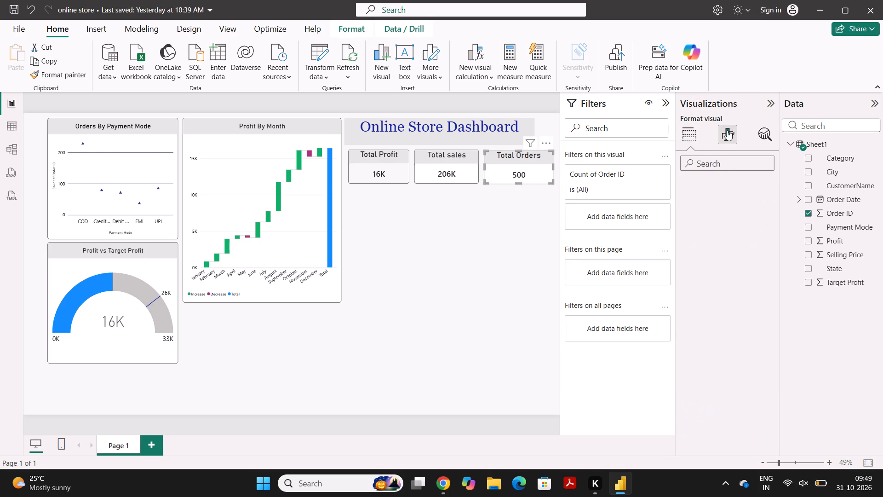
pyautogui.click(733, 178)
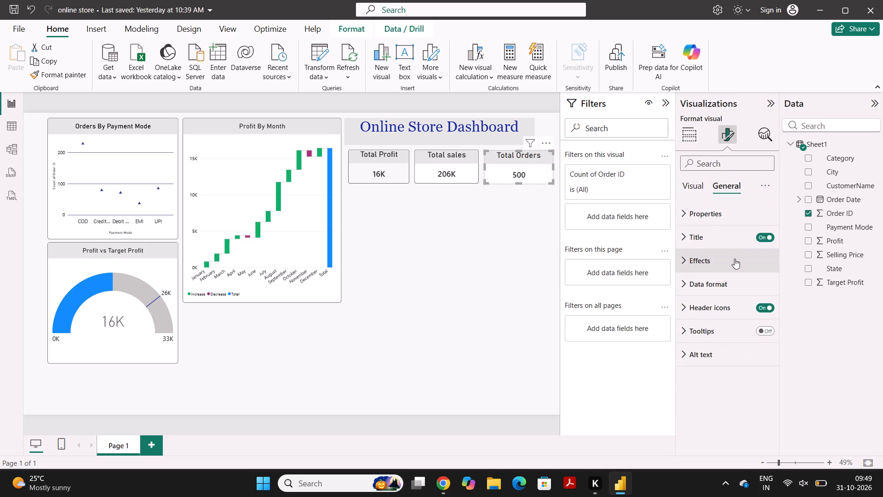
pyautogui.click(734, 260)
pyautogui.scroll(-2, 734, 260)
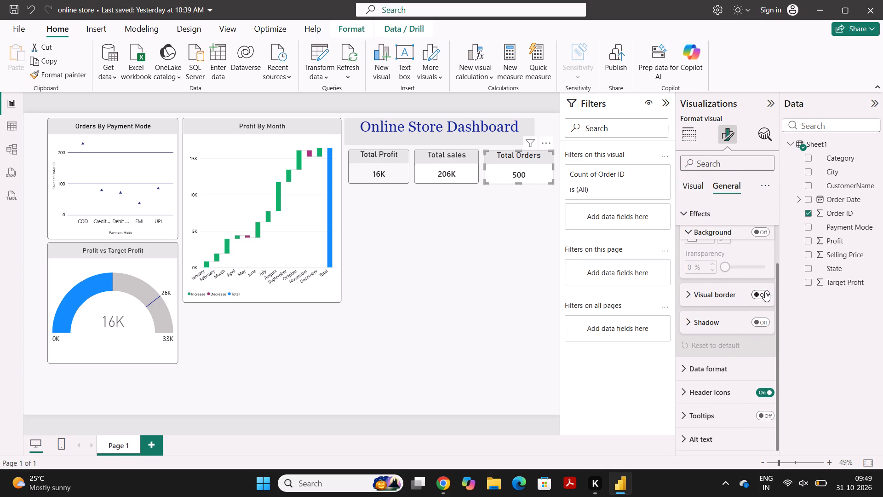
pyautogui.click(765, 291)
pyautogui.click(688, 298)
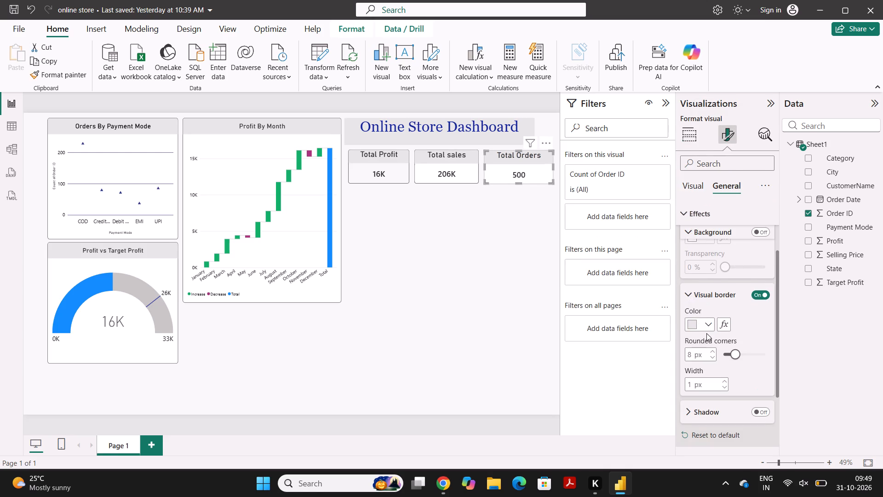
pyautogui.click(708, 325)
pyautogui.click(719, 246)
pyautogui.click(529, 253)
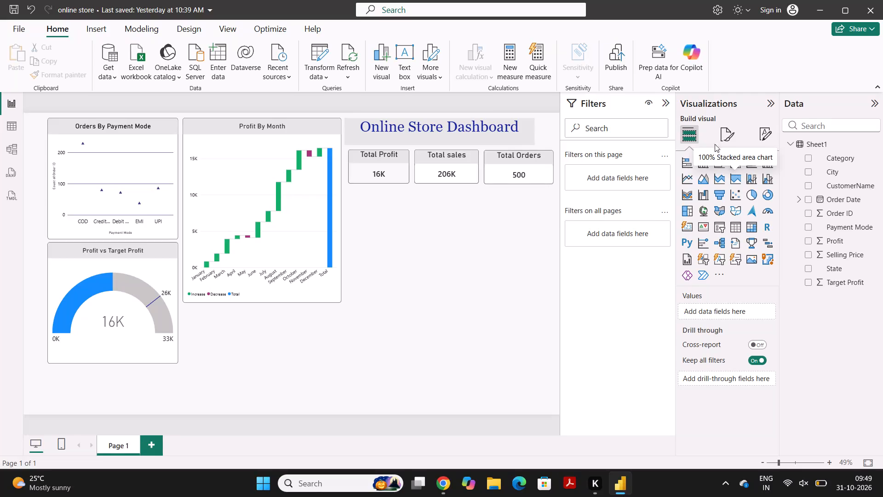
# Add a new empty map visual and move it into the free area below the KPI cards.
pyautogui.click(699, 214)
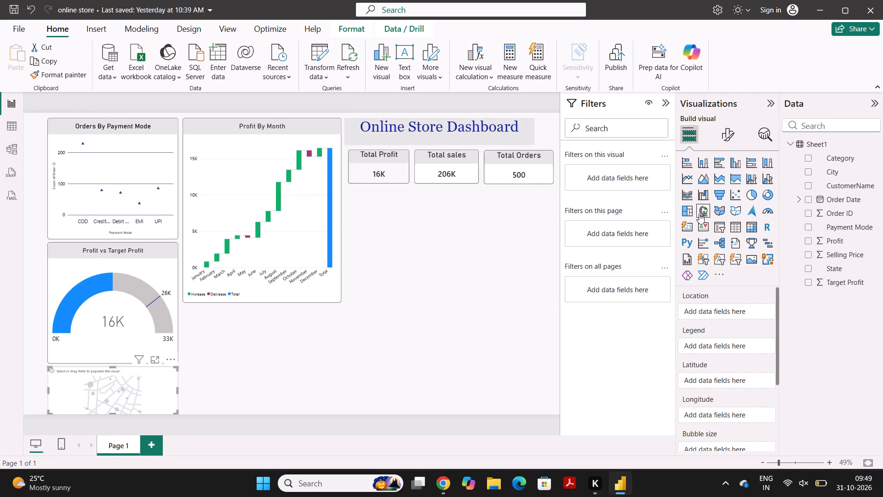
pyautogui.moveTo(142, 391); pyautogui.dragTo(206, 381)
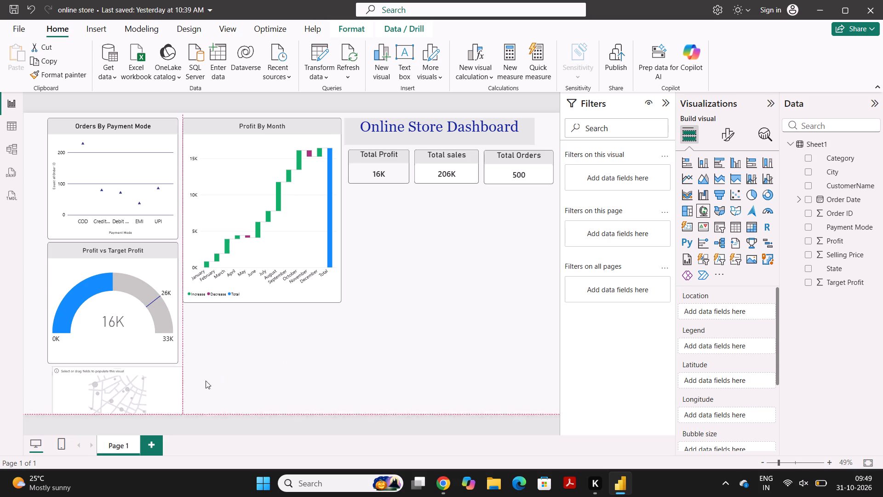
pyautogui.moveTo(206, 381); pyautogui.dragTo(474, 276)
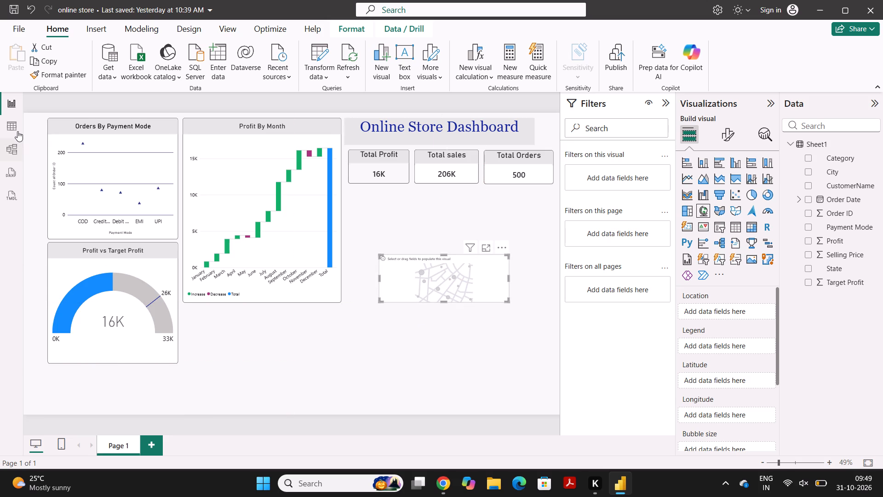
# Set the data category of the State column in the Sheet1 table to State or Province.
pyautogui.click(17, 130)
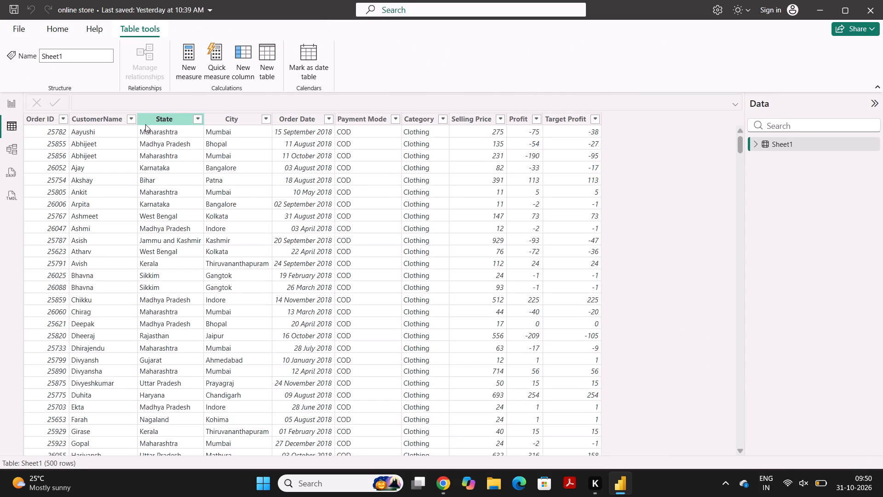
pyautogui.click(153, 122)
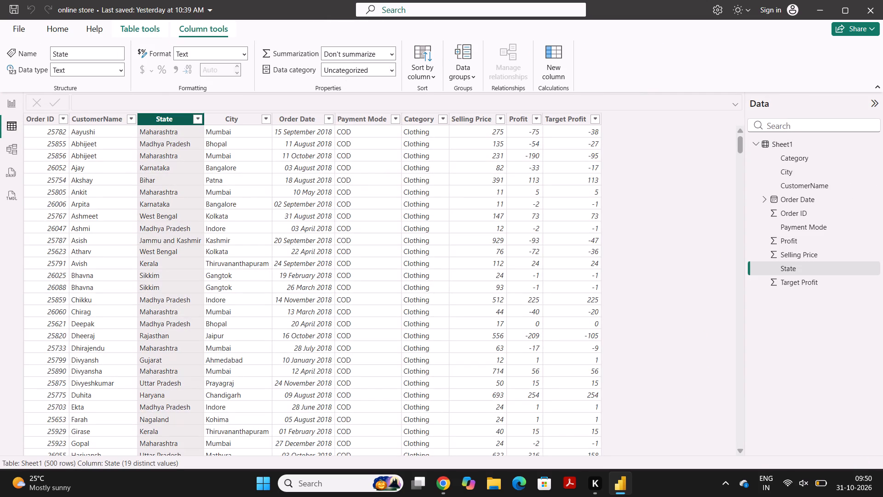
pyautogui.click(391, 73)
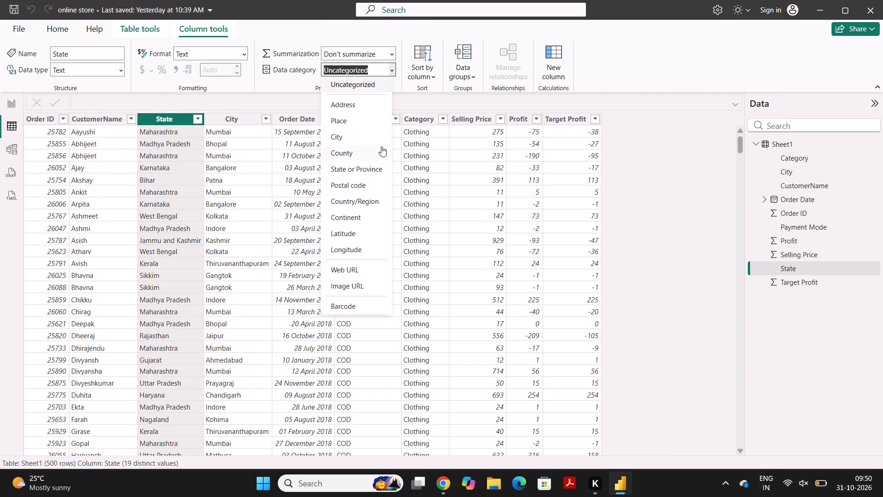
pyautogui.click(378, 167)
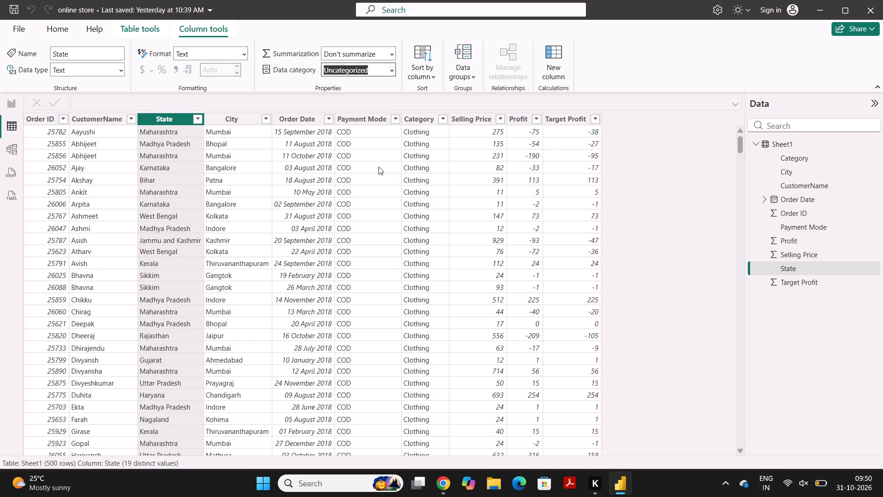
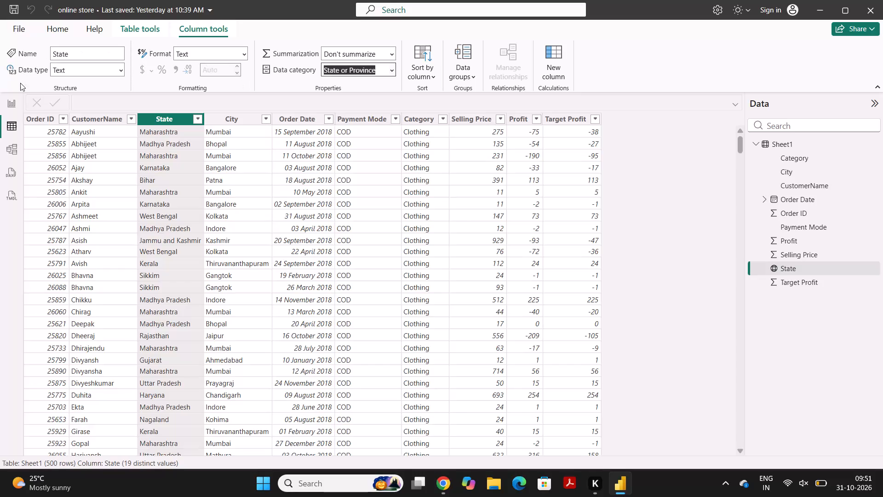
# Return to the report page and assign the State field to the map visual's Location.
pyautogui.click(17, 103)
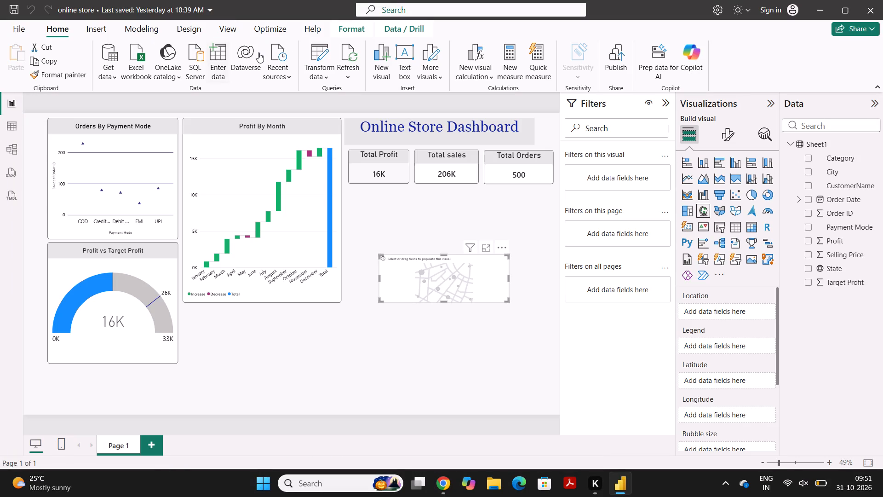
pyautogui.moveTo(809, 269); pyautogui.dragTo(698, 305)
pyautogui.moveTo(823, 264); pyautogui.dragTo(722, 308)
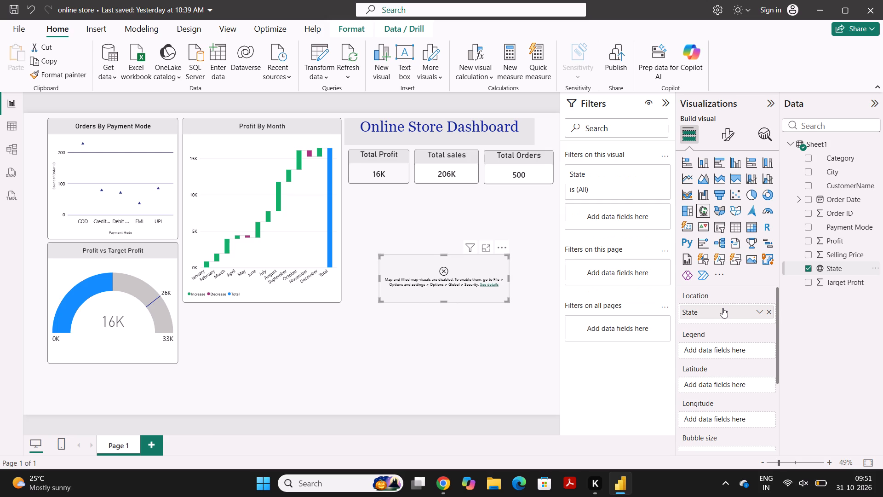
# Save the online store report under its existing name.
pyautogui.click(18, 26)
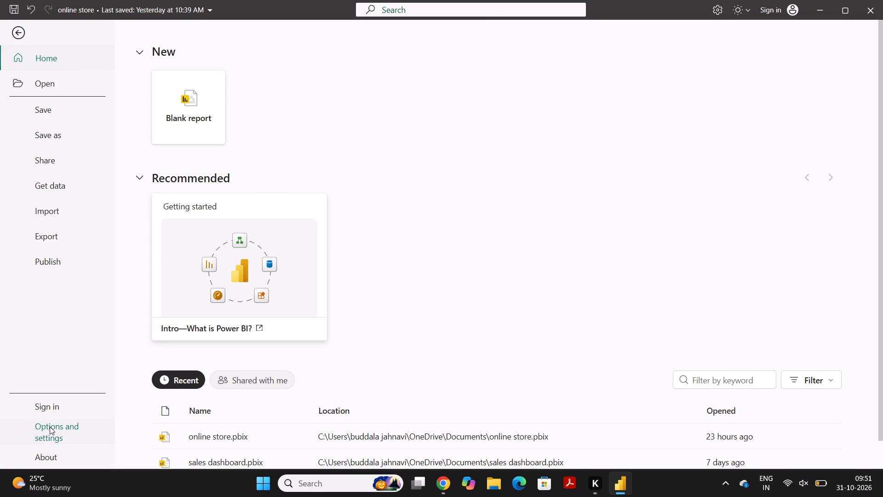
pyautogui.click(46, 111)
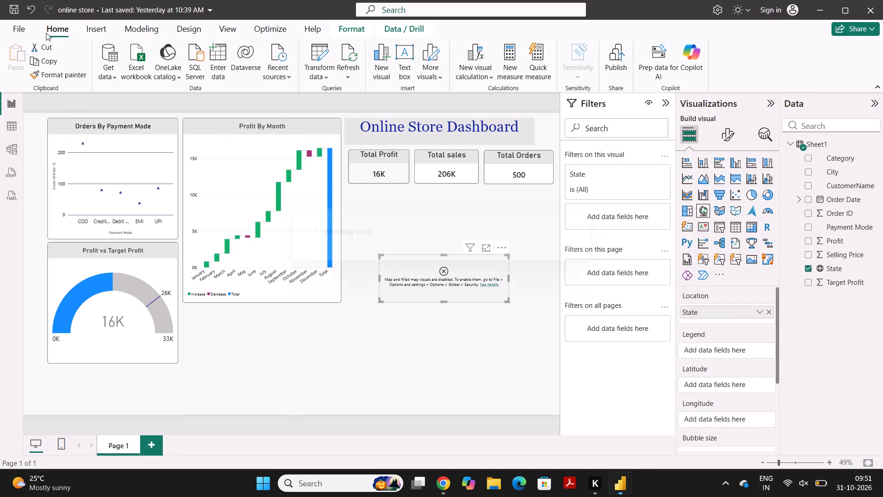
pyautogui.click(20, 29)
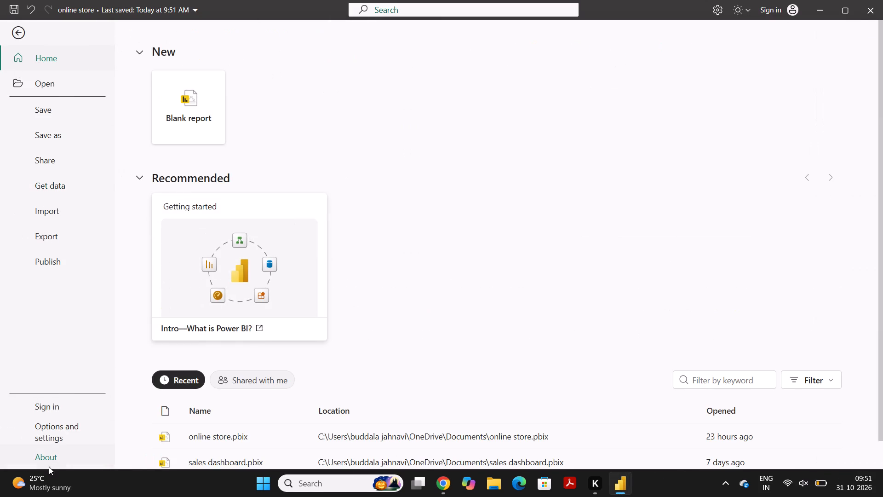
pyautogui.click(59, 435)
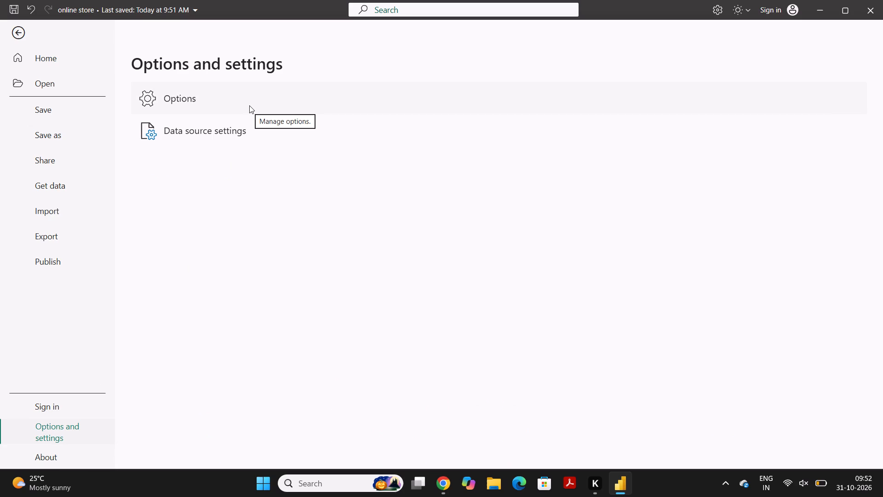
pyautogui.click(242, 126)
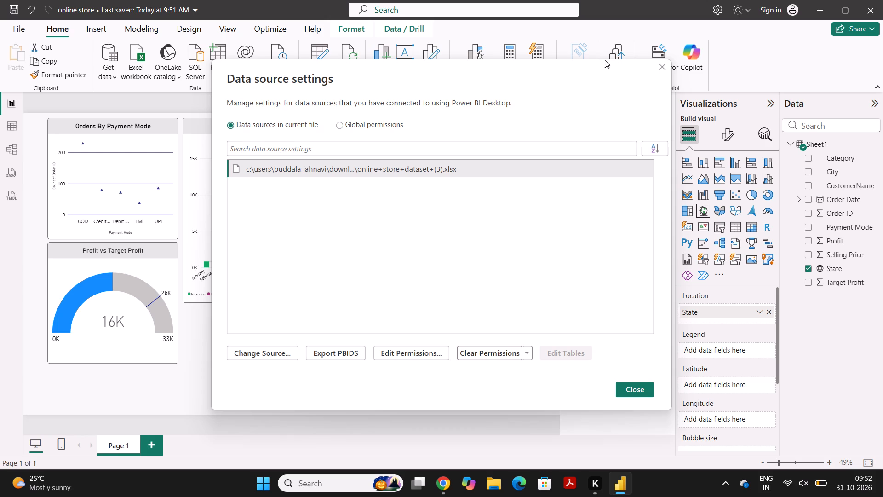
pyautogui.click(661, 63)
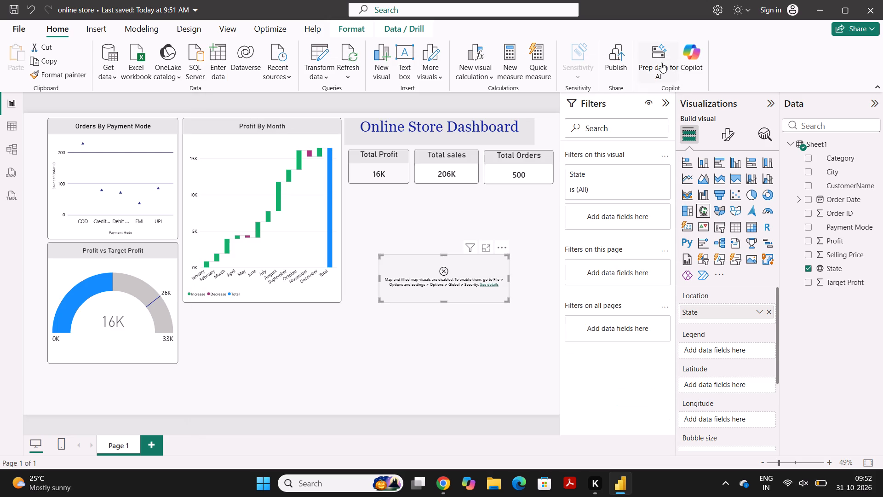
# Open the Options dialog for the application's settings.
pyautogui.click(17, 29)
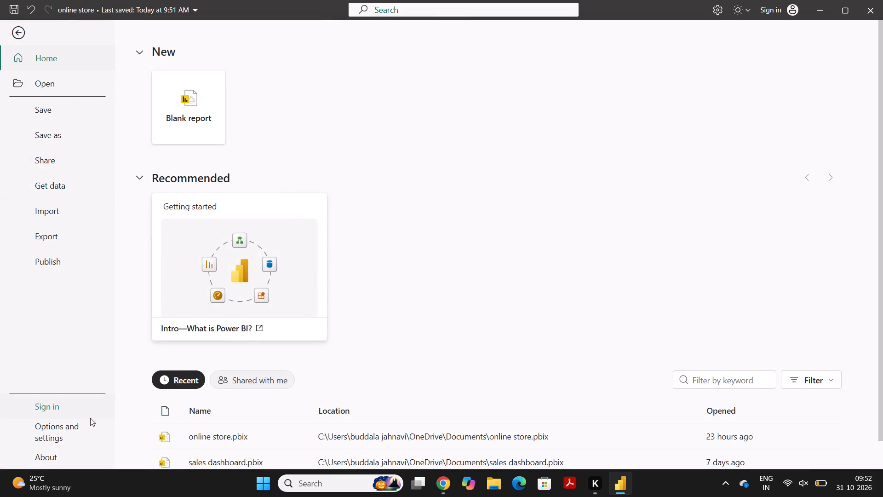
pyautogui.click(86, 440)
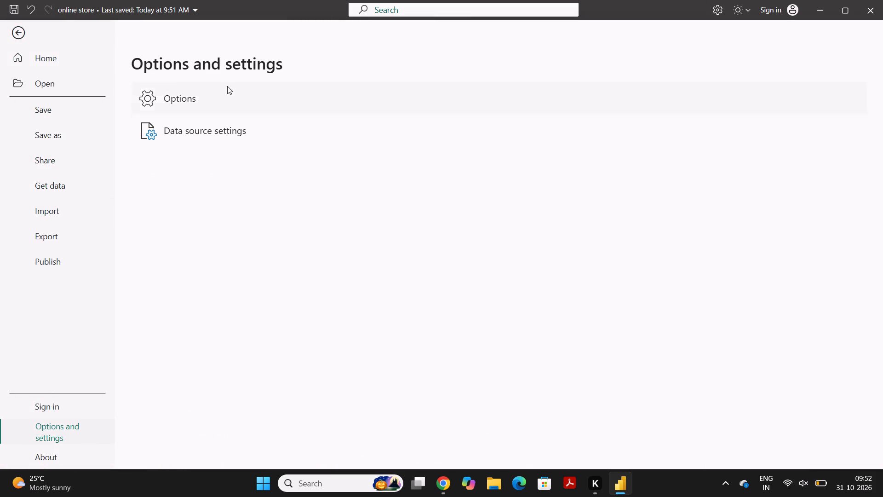
pyautogui.click(225, 97)
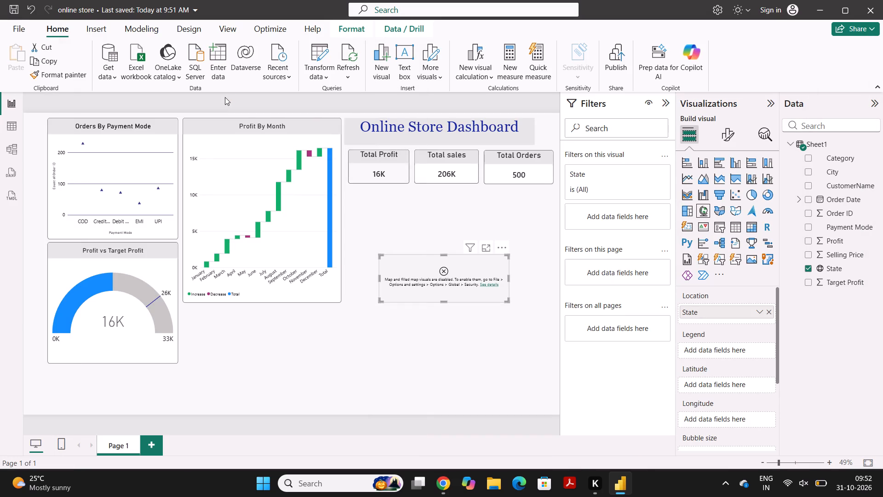
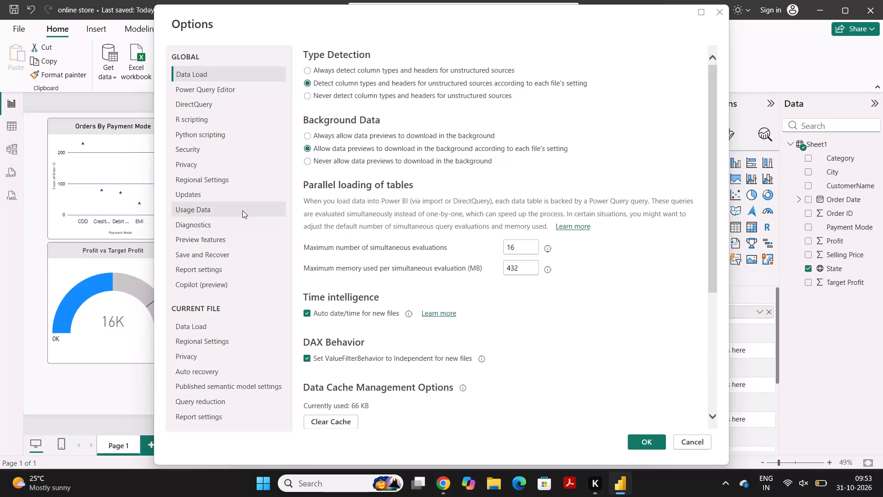
# Enable the use of Map and Filled Map visuals in the global Security options.
pyautogui.click(218, 156)
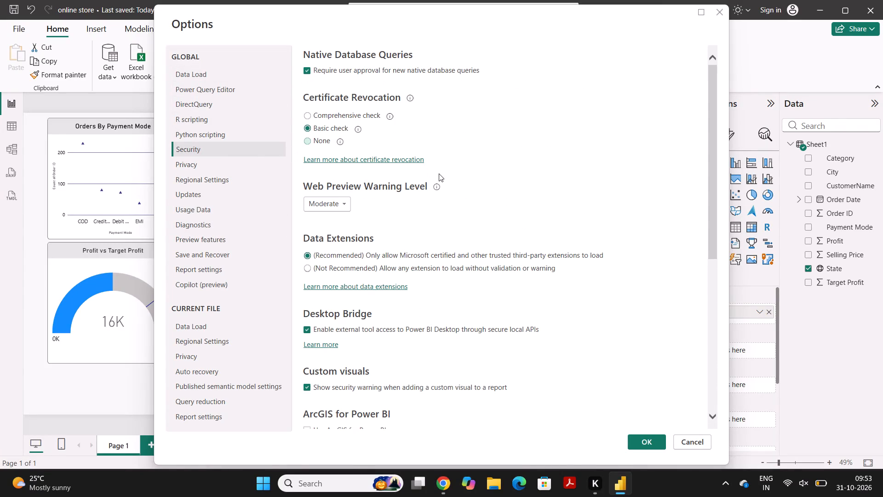
pyautogui.scroll(-3, 439, 173)
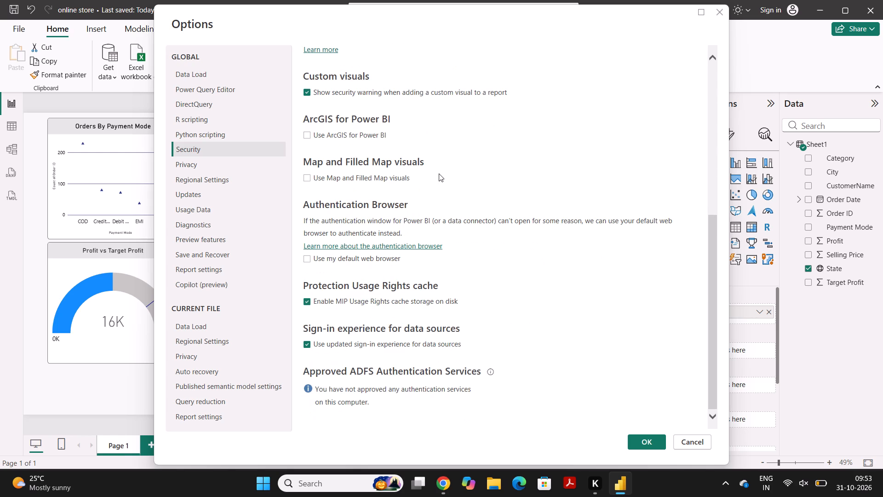
pyautogui.click(383, 180)
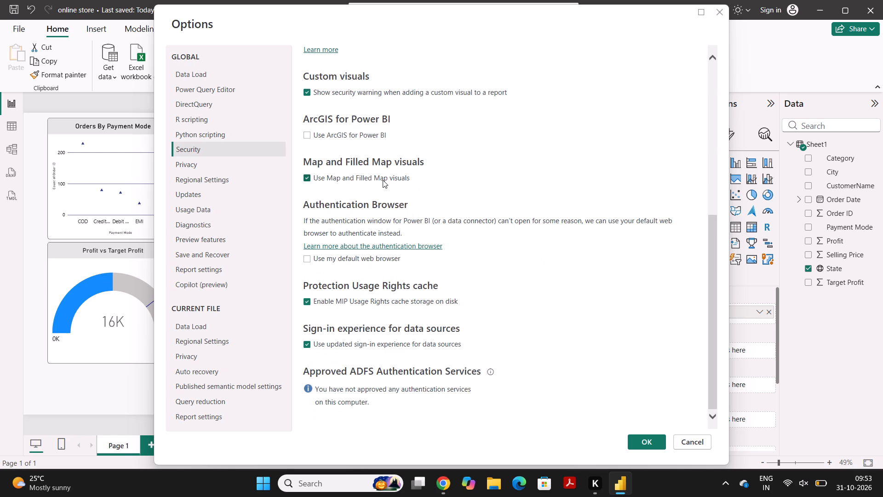
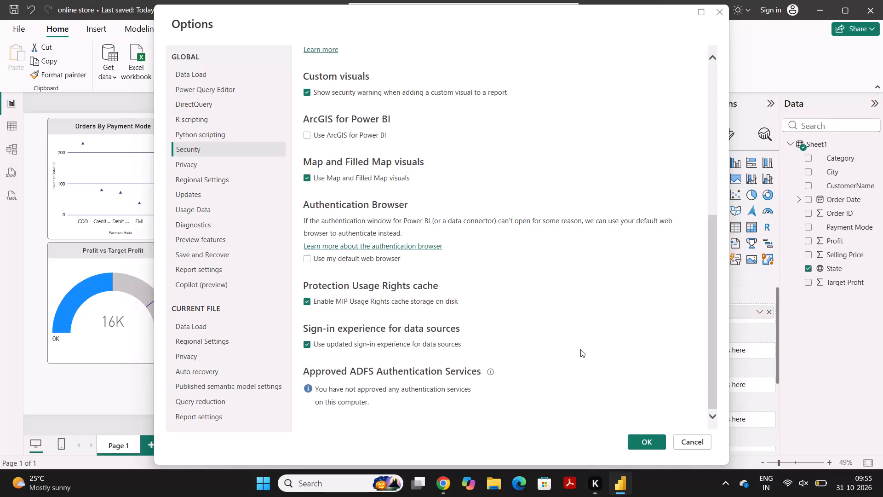
# Apply the global Security options with Map and Filled Map visuals enabled and return to the report page.
pyautogui.click(653, 445)
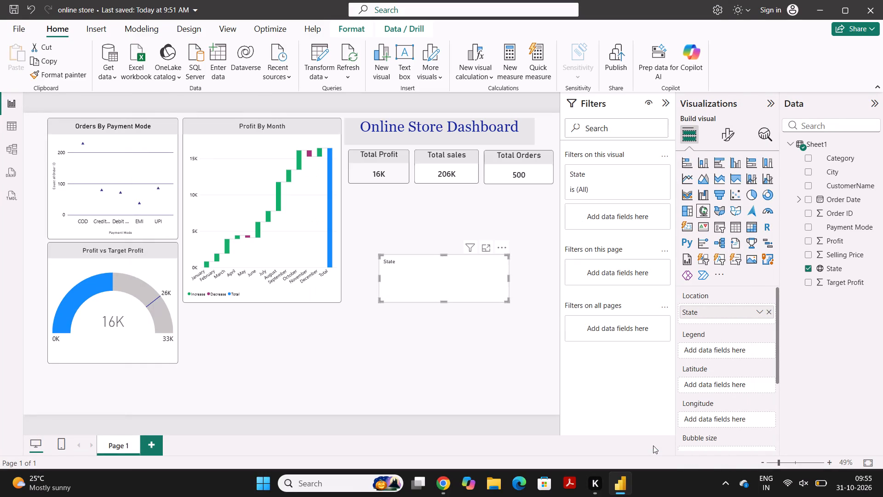
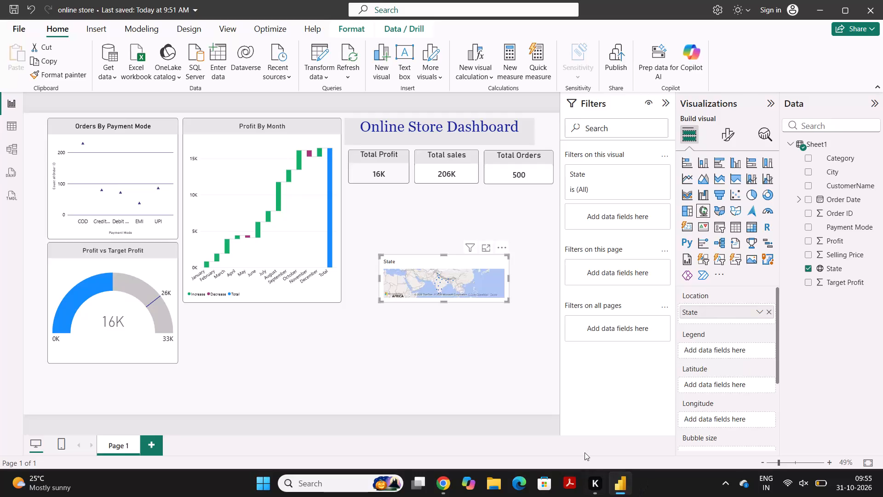
# Enlarge the State map visual to fill the space below the KPI cards, ending level with the base of the Profit By Month chart.
pyautogui.moveTo(445, 256); pyautogui.dragTo(453, 232)
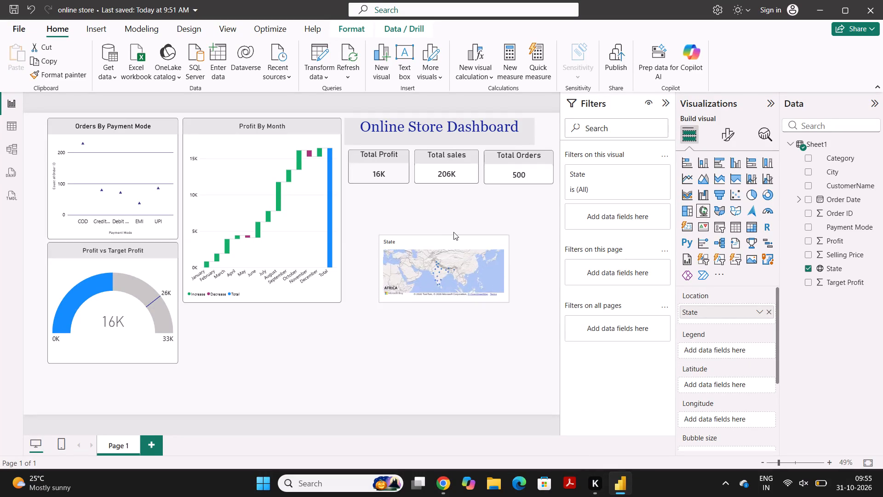
pyautogui.moveTo(453, 232); pyautogui.dragTo(460, 194)
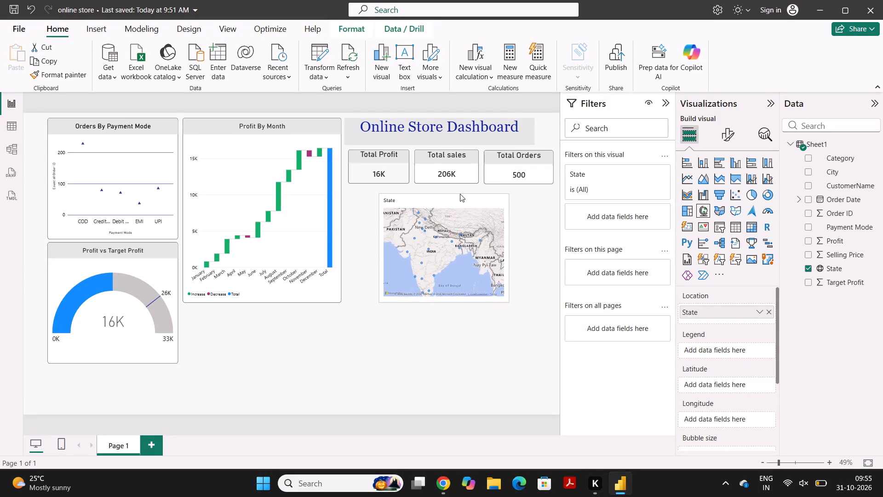
pyautogui.moveTo(460, 194); pyautogui.dragTo(455, 215)
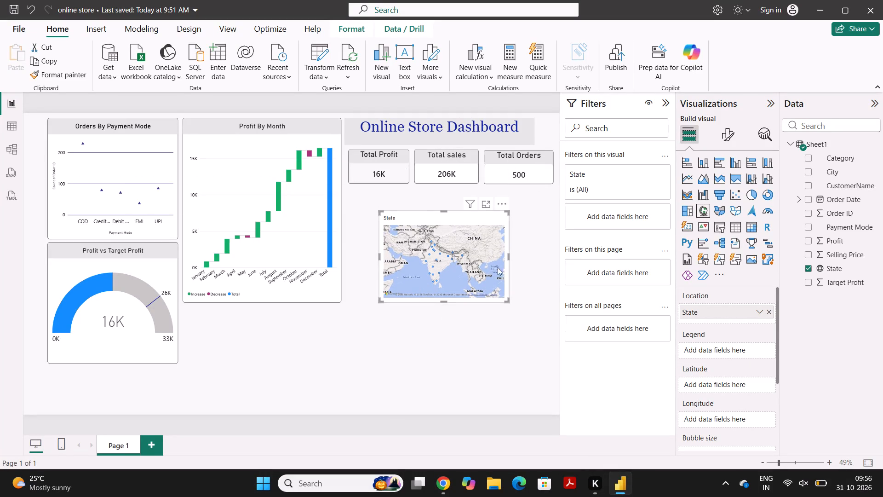
pyautogui.moveTo(509, 258); pyautogui.dragTo(529, 254)
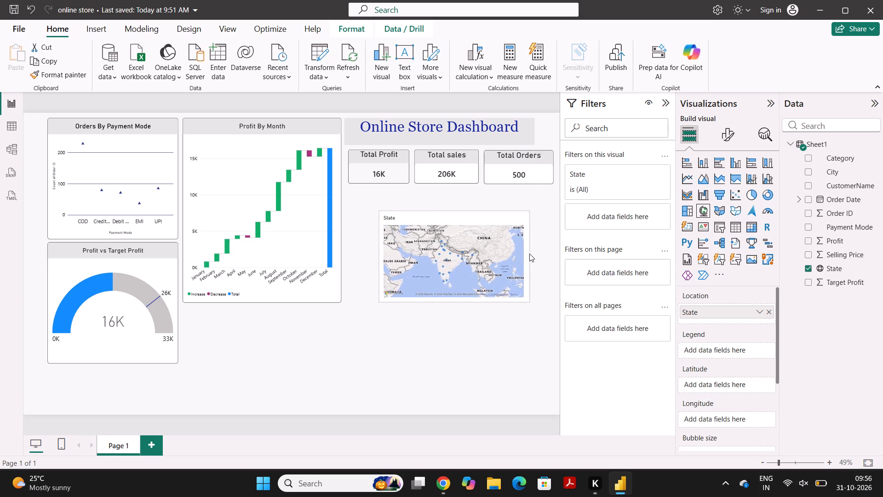
pyautogui.moveTo(529, 254); pyautogui.dragTo(557, 257)
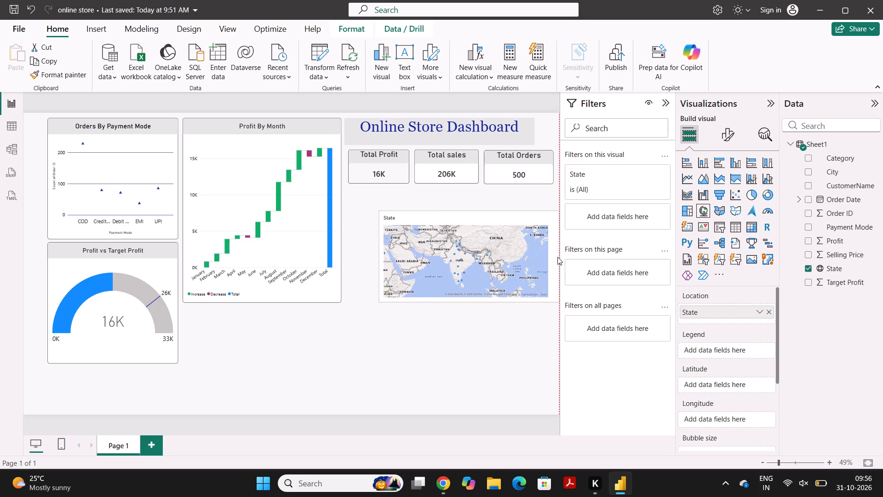
pyautogui.moveTo(557, 257); pyautogui.dragTo(559, 257)
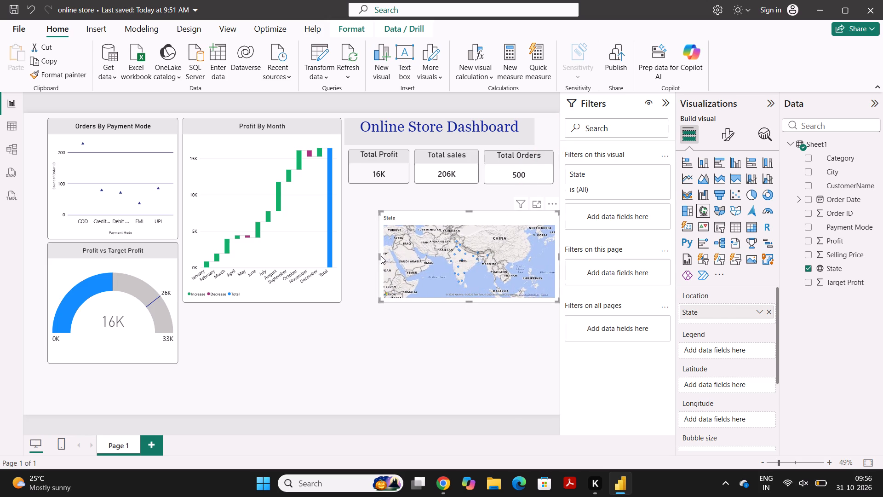
pyautogui.moveTo(378, 254); pyautogui.dragTo(349, 255)
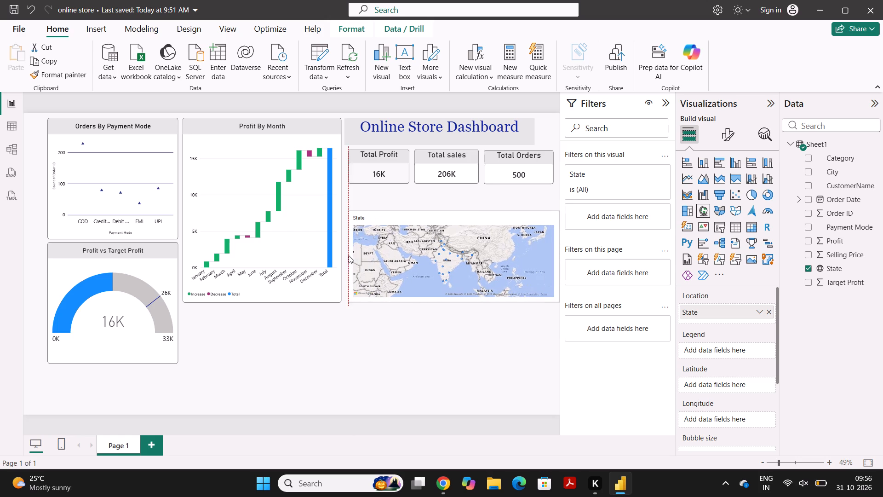
pyautogui.moveTo(349, 255); pyautogui.dragTo(345, 255)
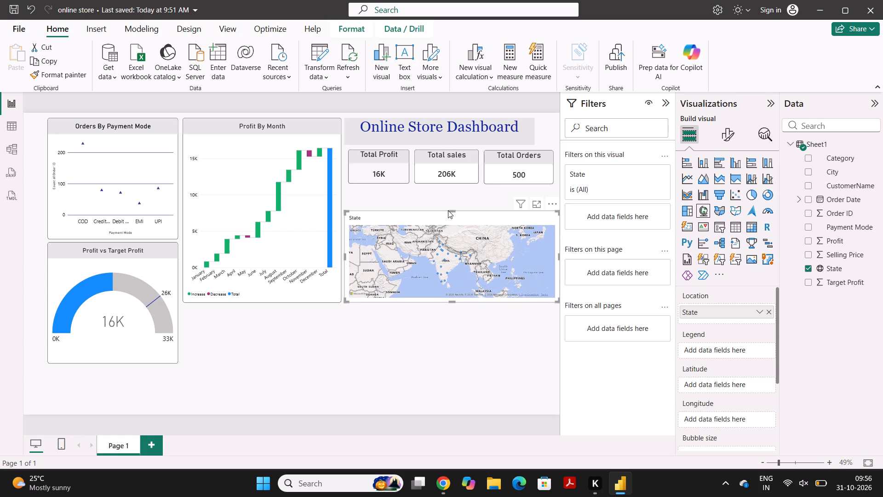
pyautogui.moveTo(448, 210); pyautogui.dragTo(455, 189)
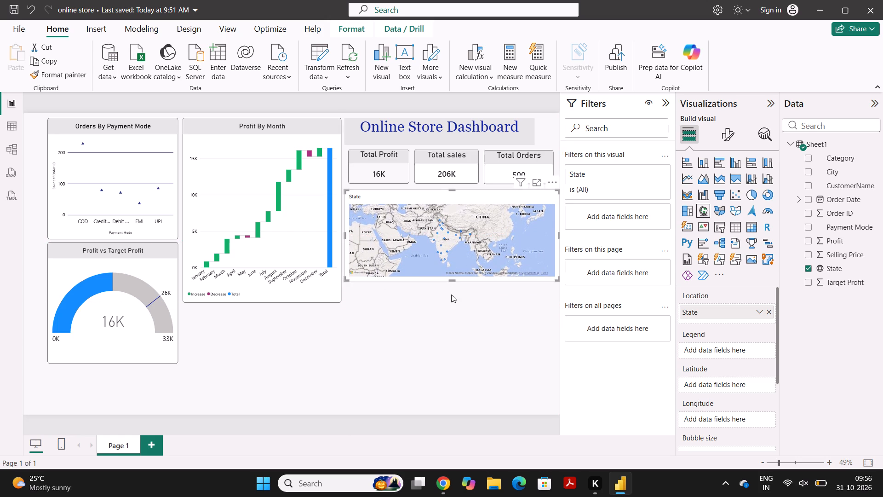
pyautogui.moveTo(452, 279); pyautogui.dragTo(449, 291)
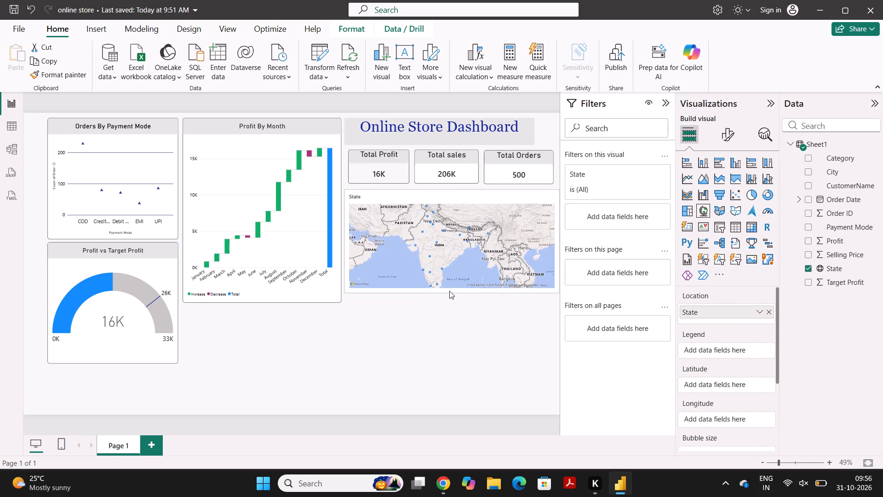
pyautogui.moveTo(449, 291); pyautogui.dragTo(448, 299)
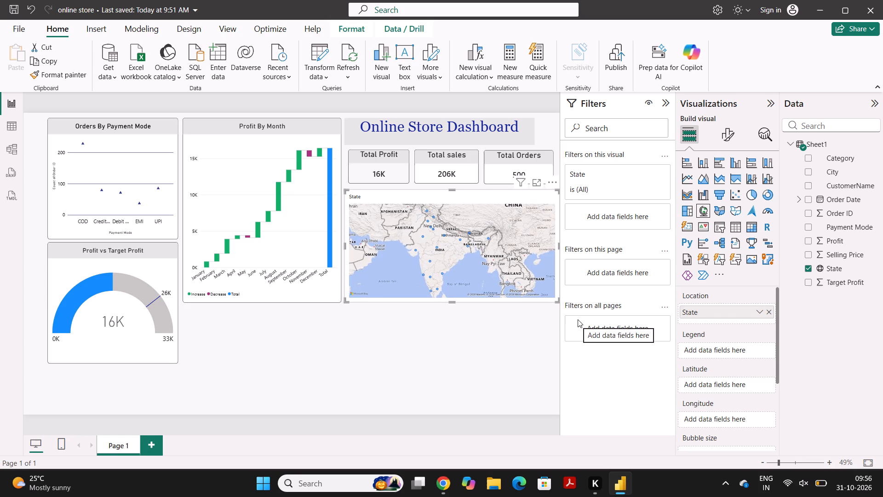
# Open the Style options in the State map visual's map settings.
pyautogui.click(724, 137)
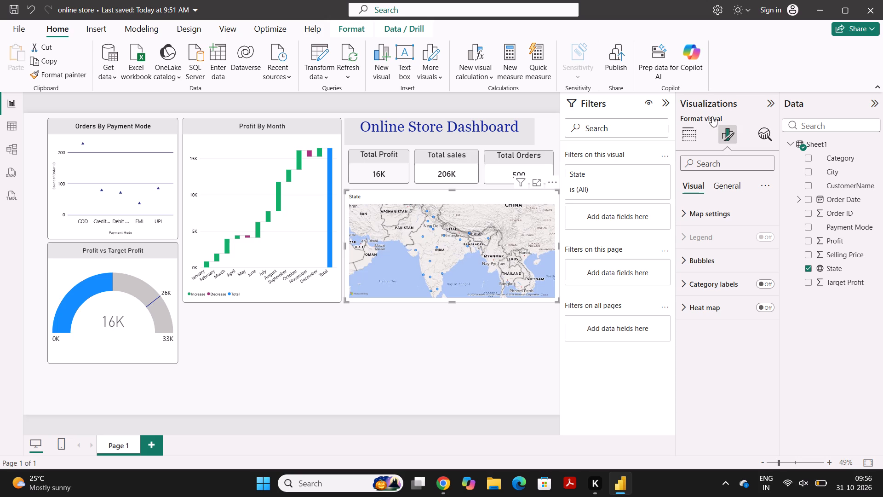
pyautogui.click(711, 215)
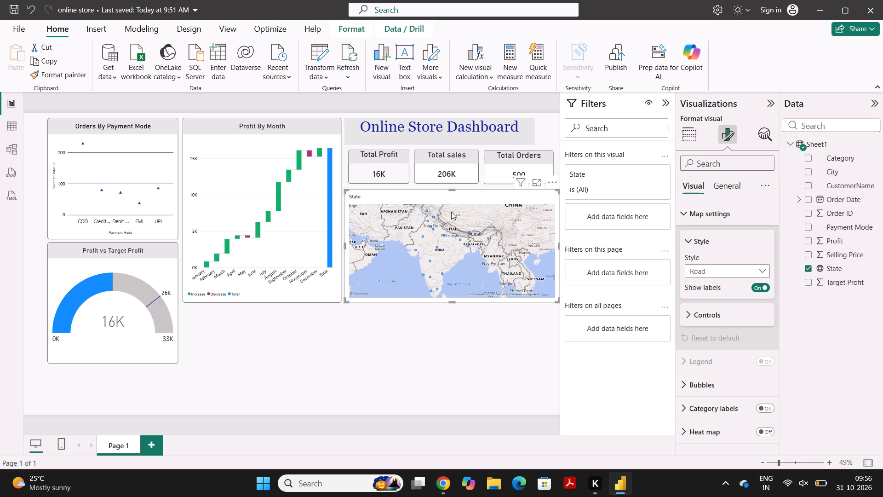
# Make the State map visual taller by raising its upper edge, and narrow it by pulling its outer edge inward.
pyautogui.moveTo(454, 192); pyautogui.dragTo(453, 182)
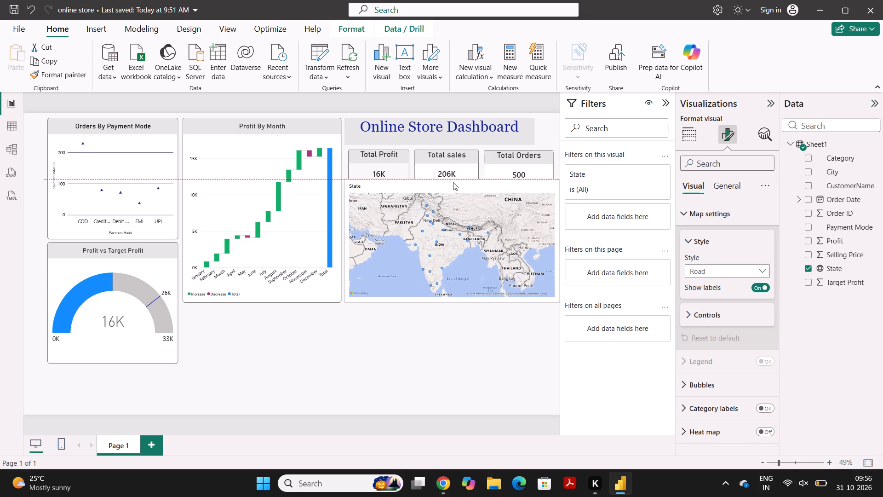
pyautogui.moveTo(453, 182); pyautogui.dragTo(454, 170)
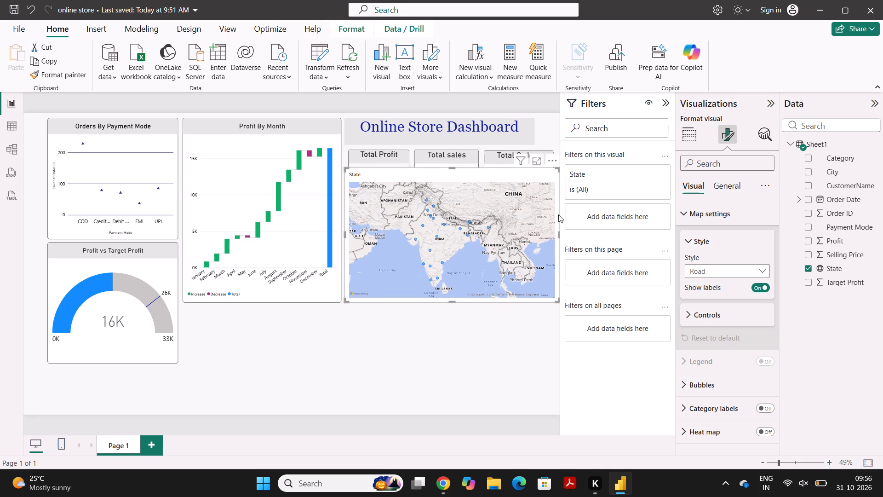
pyautogui.moveTo(559, 232); pyautogui.dragTo(536, 240)
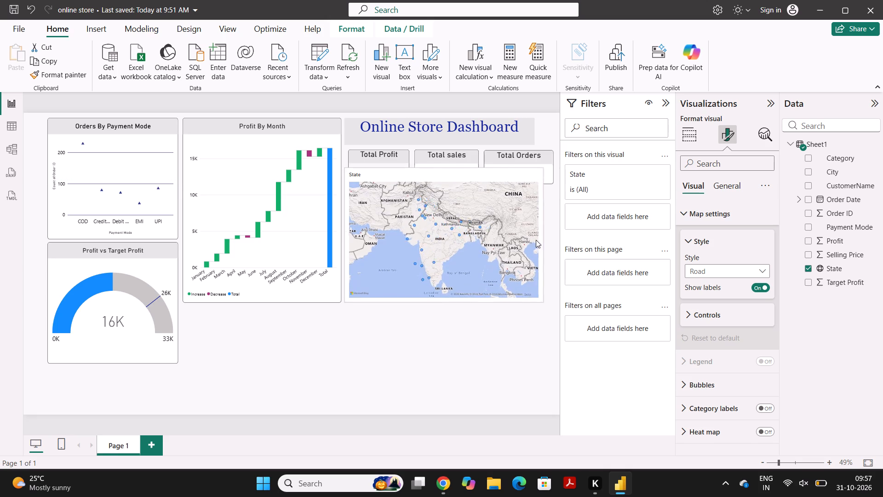
pyautogui.moveTo(536, 240); pyautogui.dragTo(505, 255)
# Centre the map on India and move the visual down so it sits just below the KPI cards.
pyautogui.moveTo(458, 259); pyautogui.dragTo(479, 279)
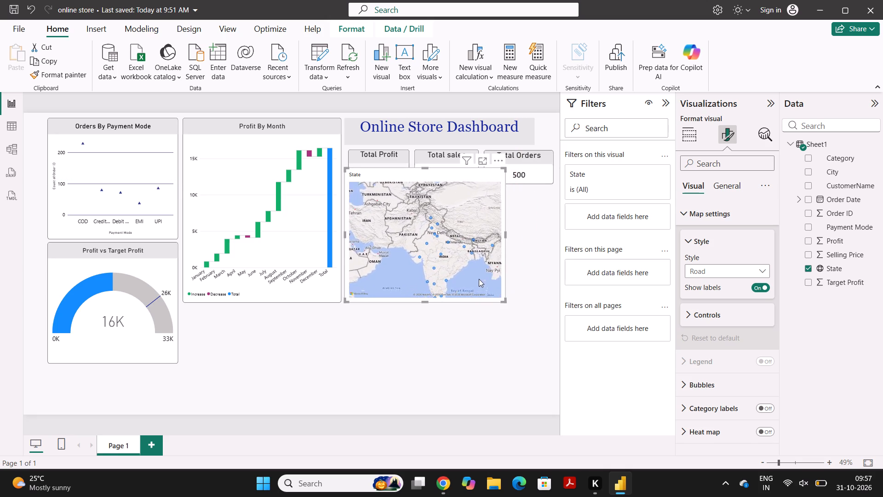
pyautogui.moveTo(479, 279); pyautogui.dragTo(470, 257)
pyautogui.click(518, 254)
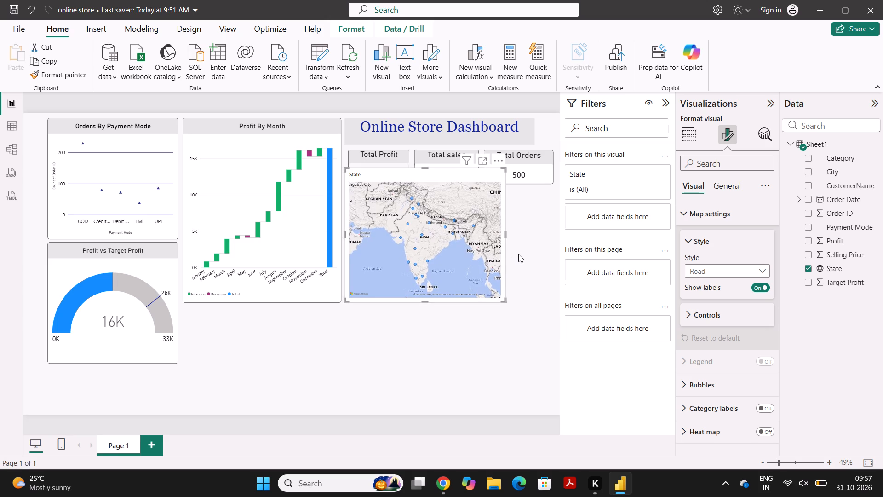
pyautogui.moveTo(472, 258); pyautogui.dragTo(475, 271)
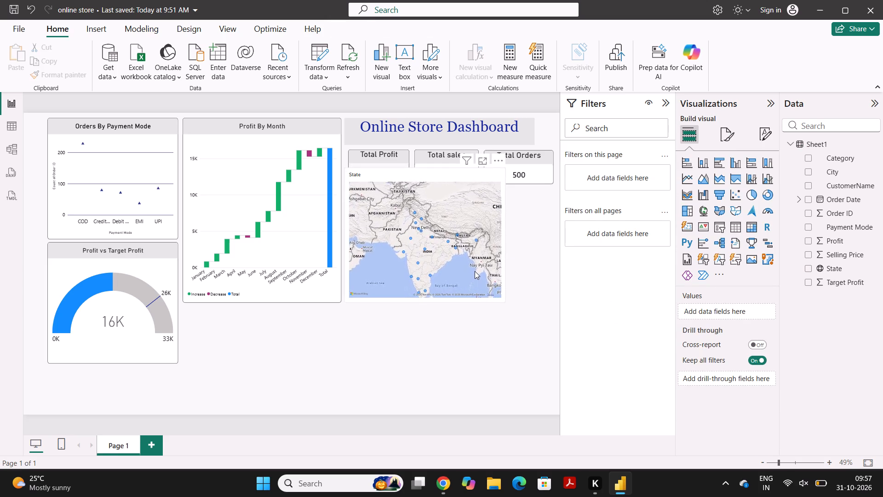
pyautogui.moveTo(475, 271); pyautogui.dragTo(472, 267)
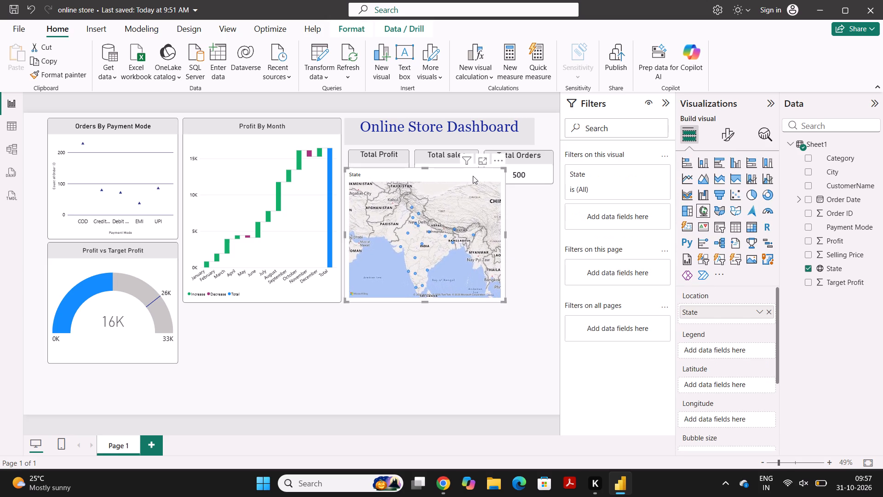
pyautogui.moveTo(473, 176); pyautogui.dragTo(488, 198)
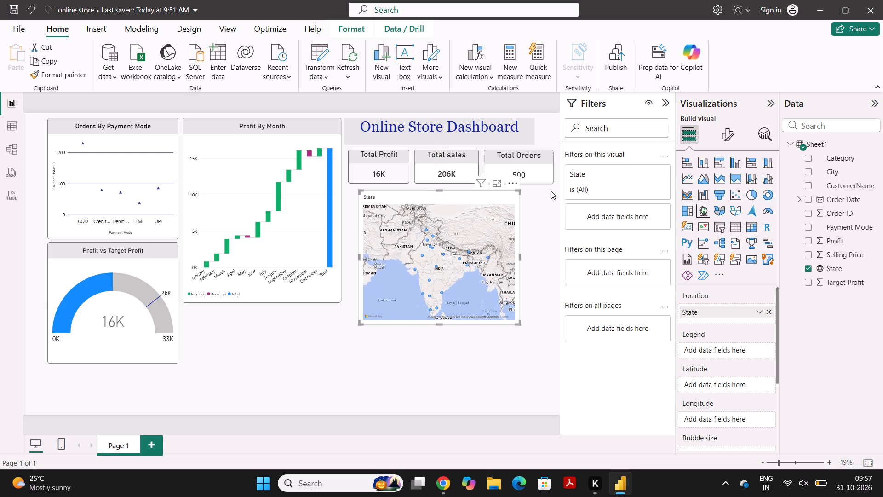
# Try to change the State map's style to Dark, followed by Light.
pyautogui.click(731, 143)
pyautogui.click(733, 214)
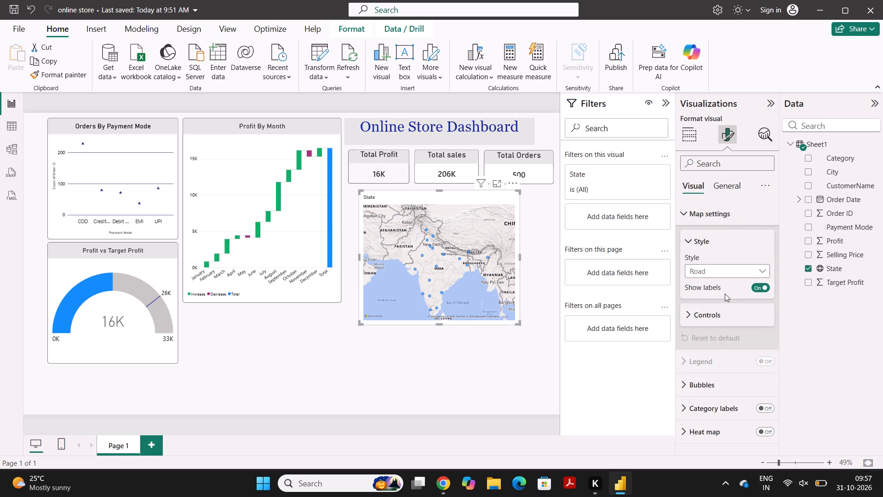
pyautogui.click(725, 269)
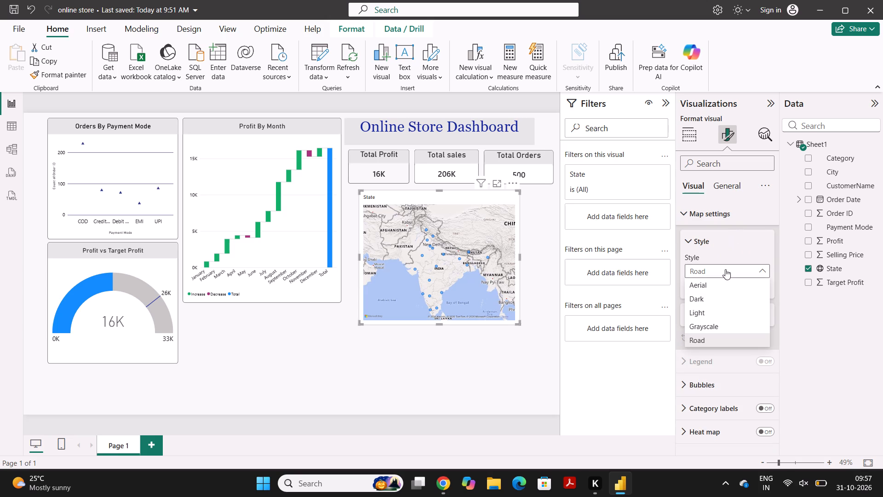
pyautogui.click(715, 294)
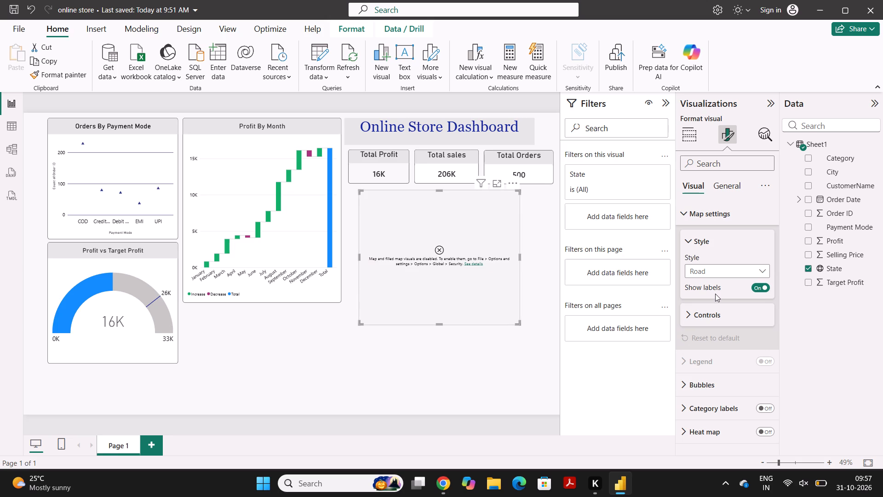
pyautogui.click(742, 268)
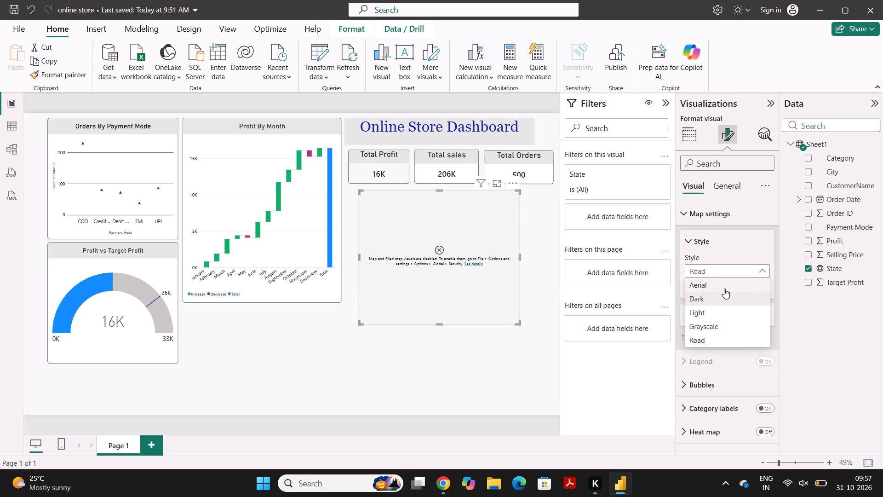
pyautogui.click(721, 311)
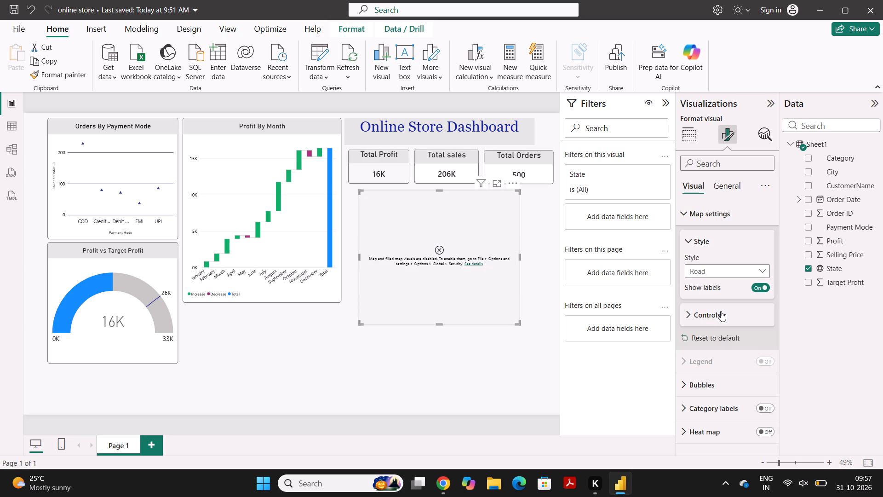
pyautogui.click(441, 250)
# Save the online store report.
pyautogui.click(18, 29)
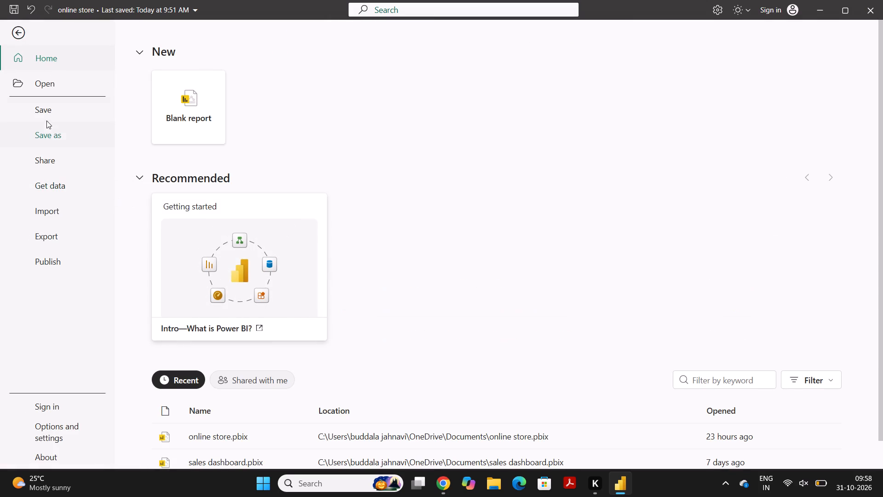
pyautogui.click(44, 116)
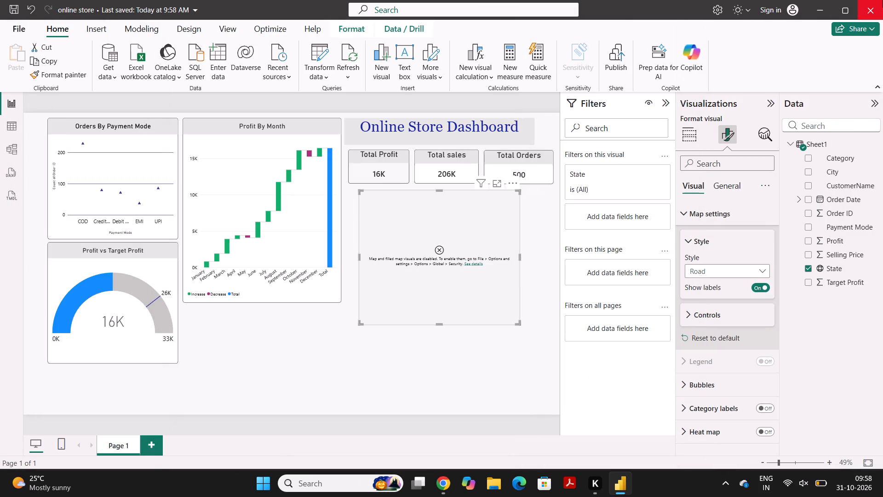
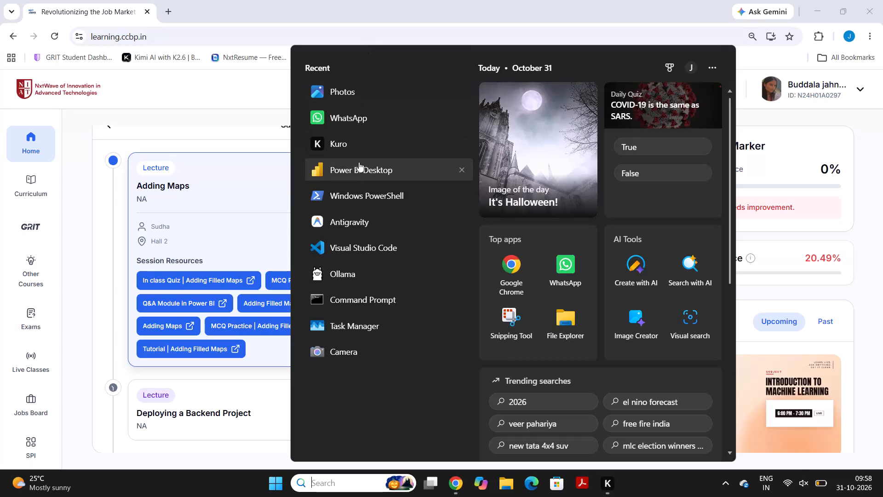
# Launch Power BI Desktop and reopen the recent report online store.pbix.
pyautogui.click(359, 162)
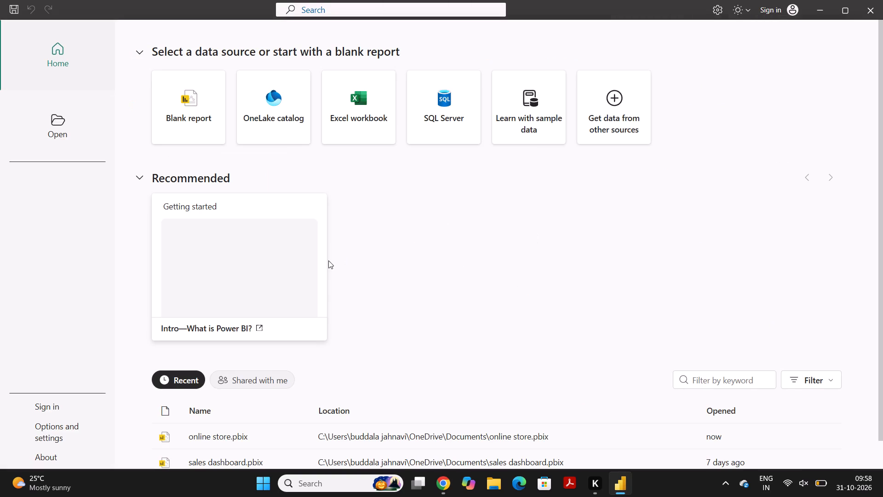
pyautogui.tripleClick(295, 438)
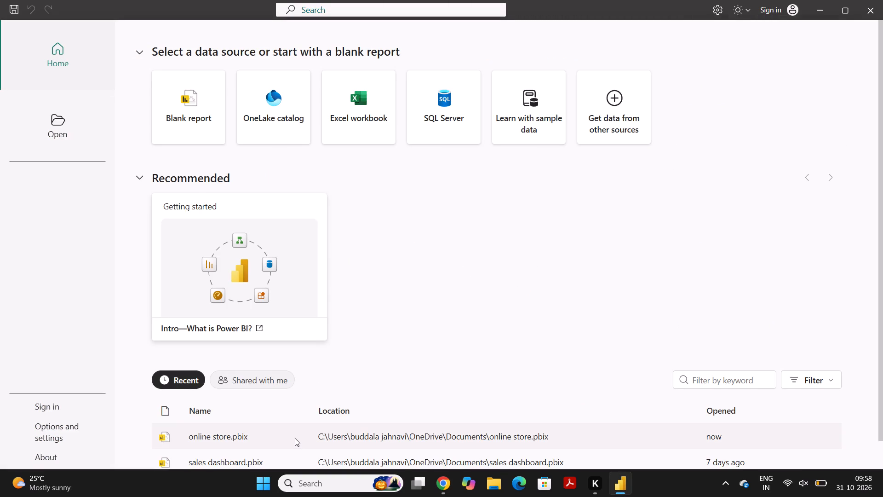
pyautogui.doubleClick(295, 438)
pyautogui.click(230, 439)
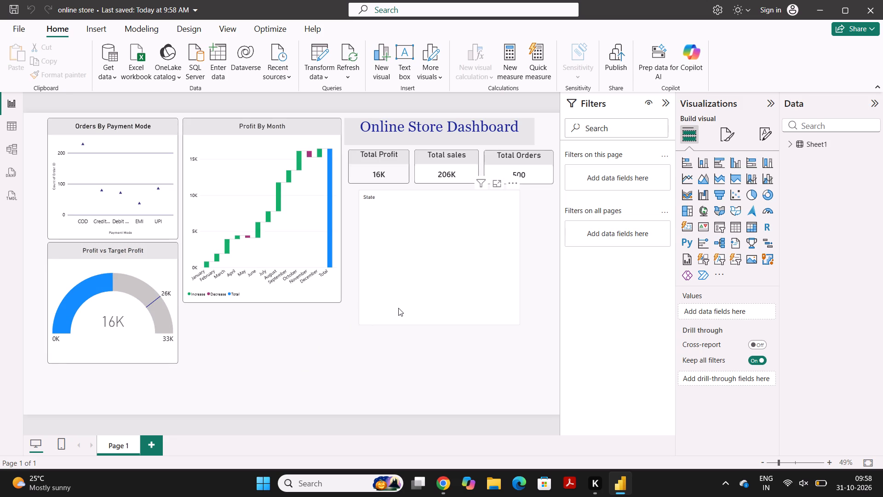
# Add the Selling Price field from Sheet1 as the bubble size of the State map.
pyautogui.click(398, 308)
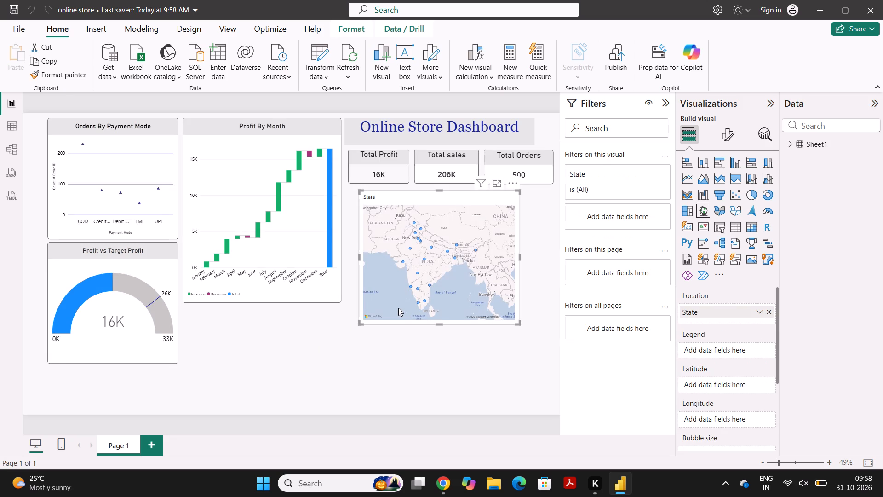
pyautogui.scroll(-1, 745, 369)
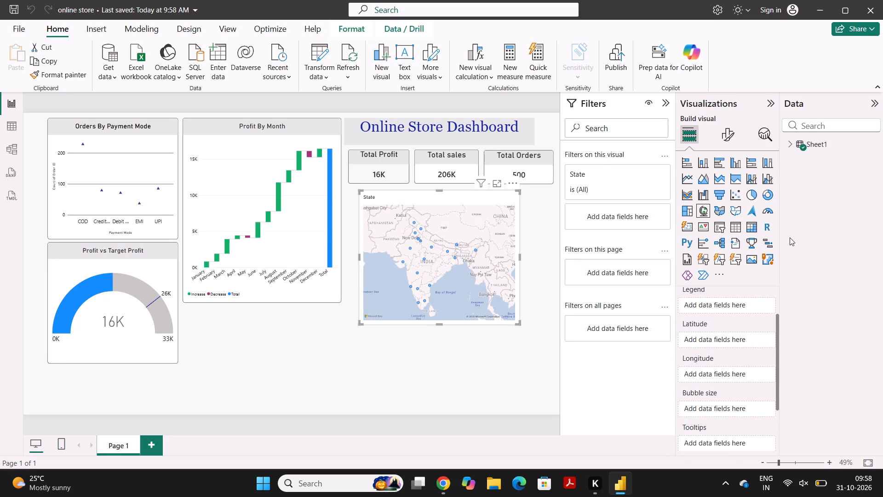
pyautogui.click(790, 142)
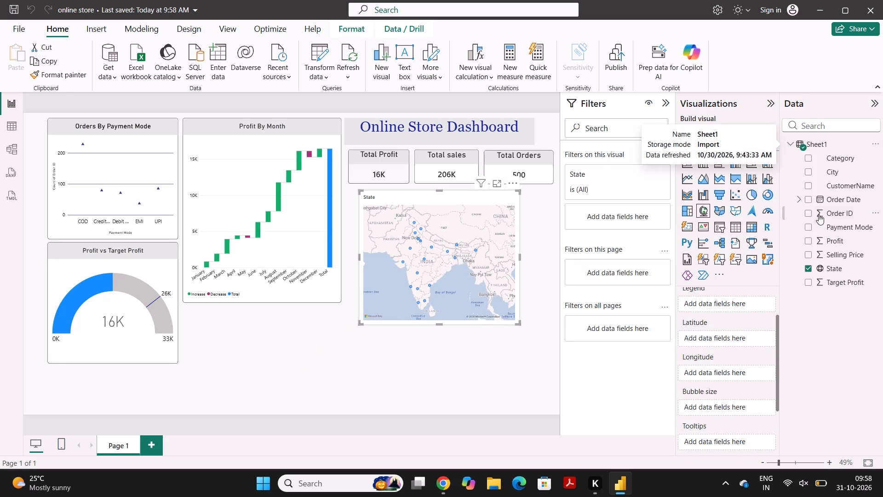
pyautogui.moveTo(820, 254); pyautogui.dragTo(703, 417)
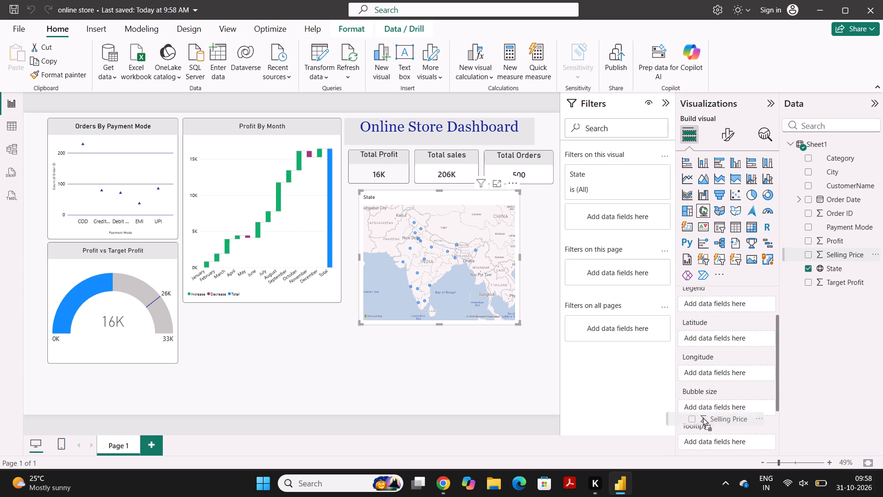
pyautogui.moveTo(703, 417); pyautogui.dragTo(707, 405)
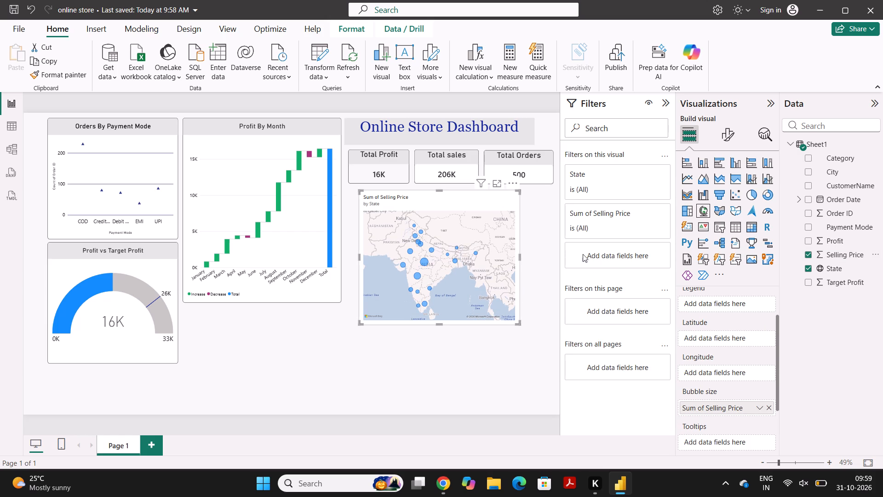
# Recentre the map on India and shift the map visual slightly down and to the right, clear of the KPI cards.
pyautogui.moveTo(493, 266); pyautogui.dragTo(496, 277)
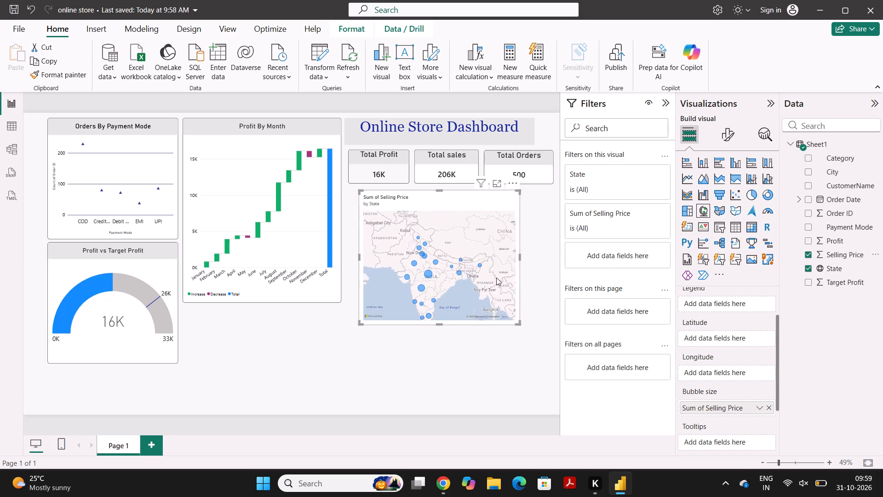
pyautogui.moveTo(496, 277); pyautogui.dragTo(497, 275)
pyautogui.moveTo(507, 199); pyautogui.dragTo(519, 208)
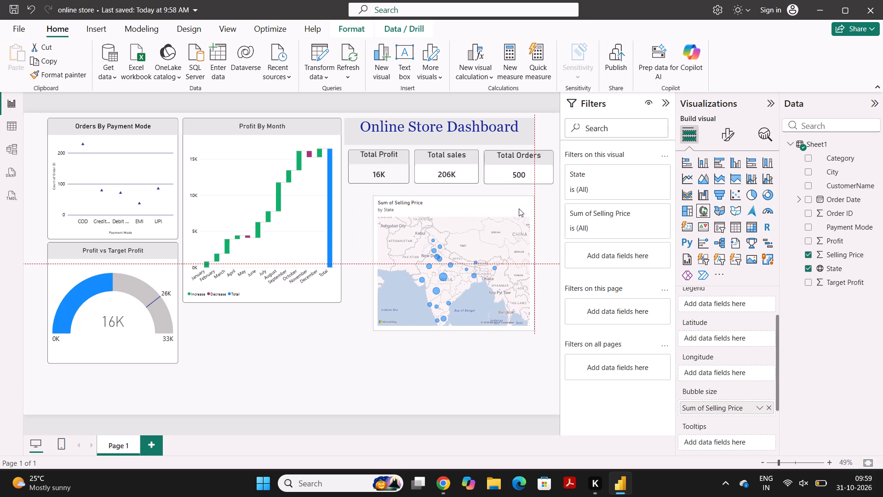
pyautogui.moveTo(519, 208); pyautogui.dragTo(512, 203)
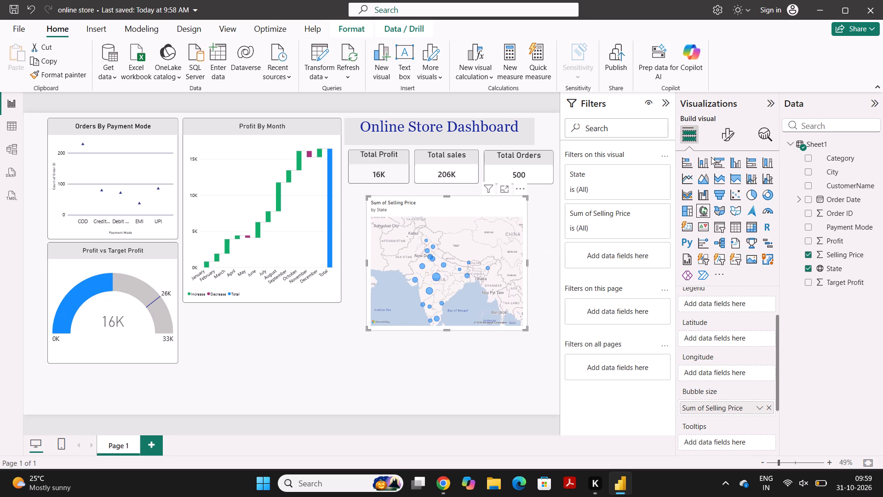
# Try the Dark, Aerial and Grayscale styles on the map visual, and set its style to Road.
pyautogui.click(731, 127)
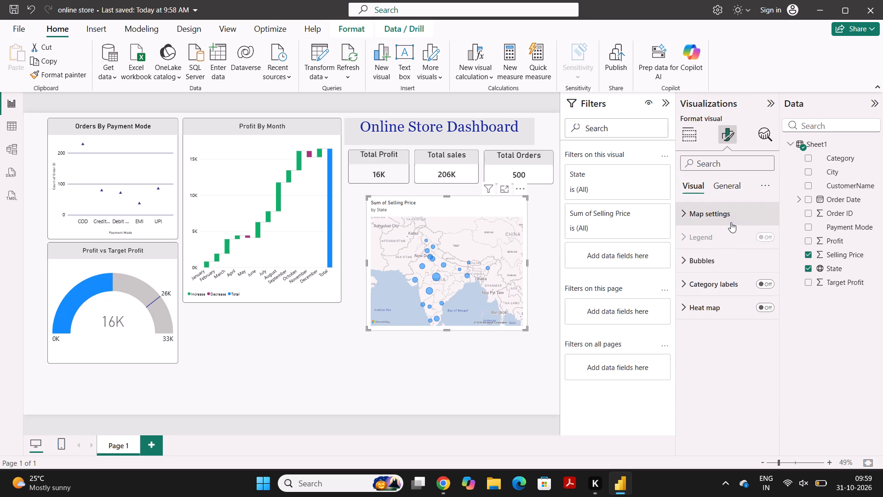
pyautogui.click(731, 220)
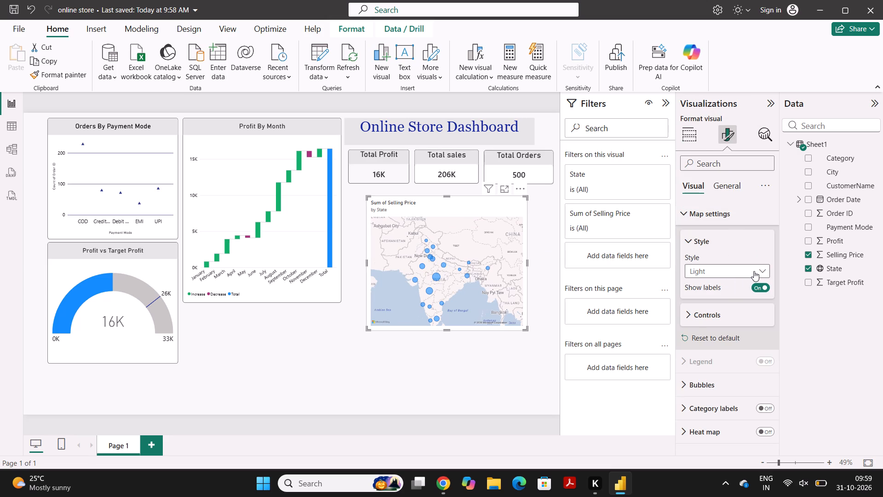
pyautogui.click(754, 271)
pyautogui.click(742, 297)
pyautogui.click(749, 275)
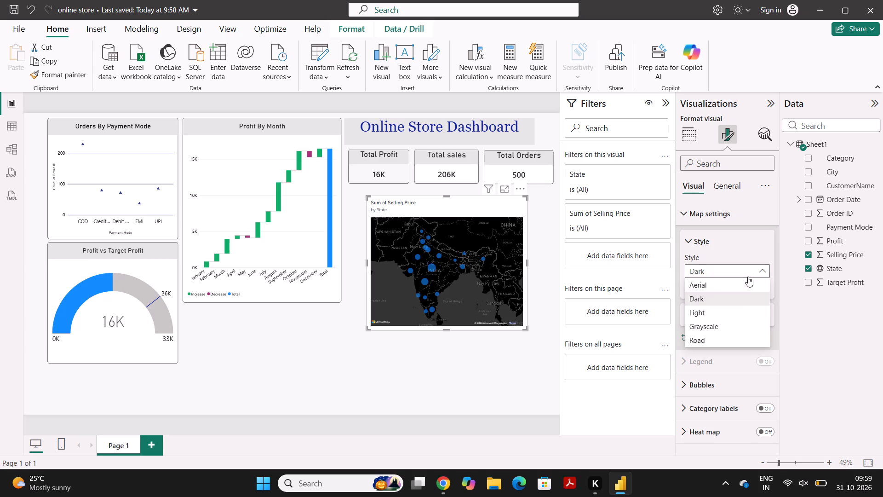
pyautogui.click(732, 287)
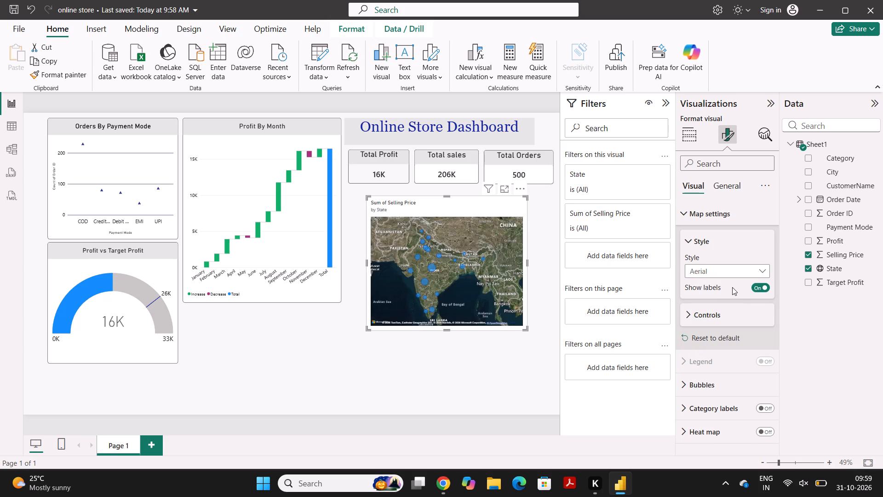
pyautogui.click(737, 270)
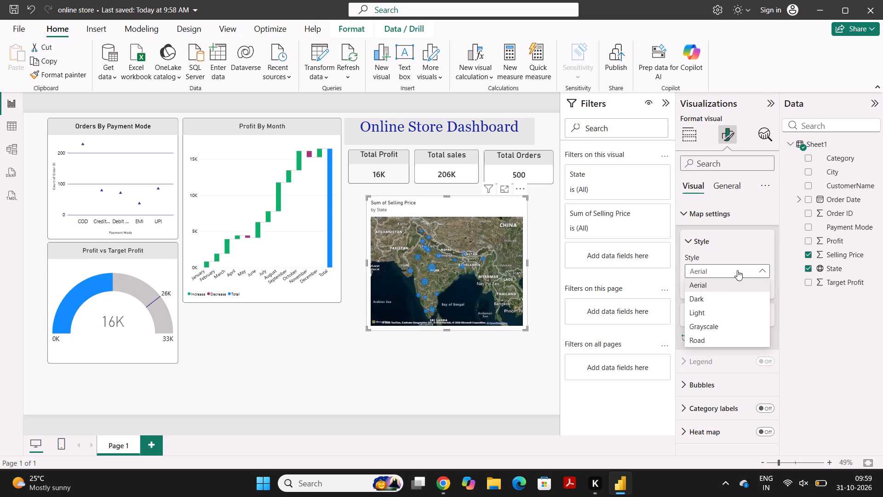
pyautogui.click(727, 323)
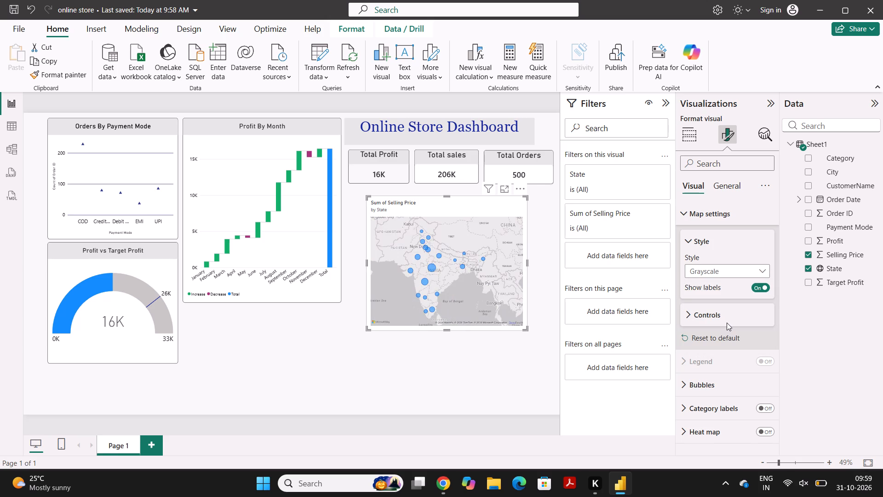
pyautogui.click(753, 266)
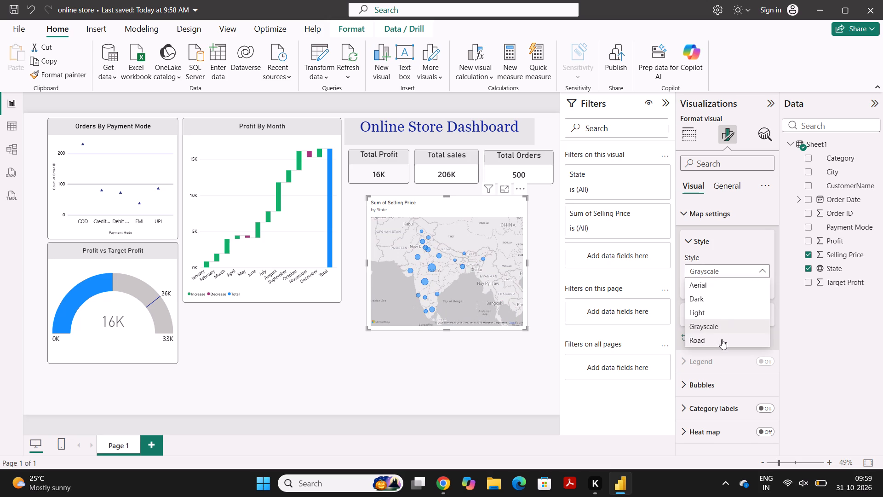
pyautogui.click(722, 339)
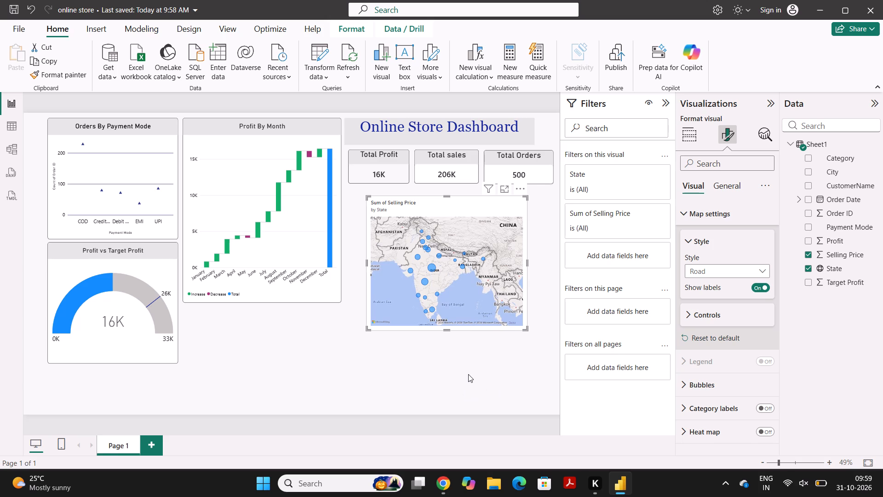
# Make the map visual taller by lowering its bottom edge to a little above the gauge's lower edge.
pyautogui.click(468, 306)
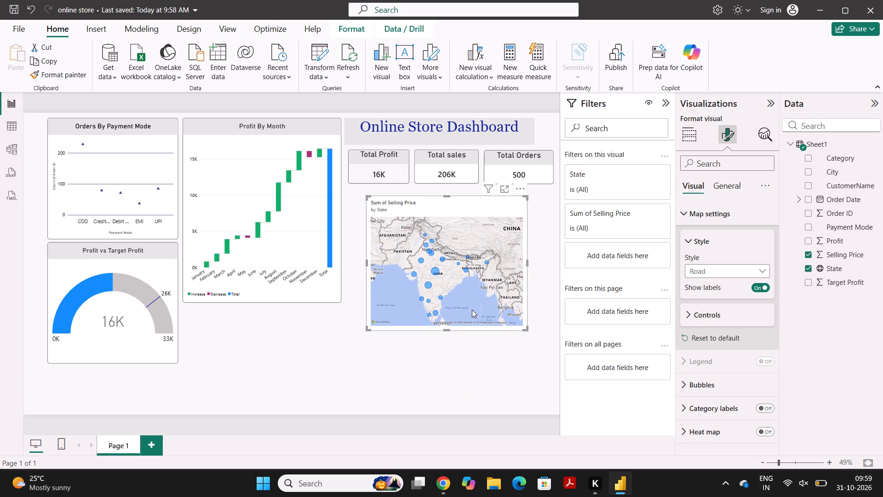
pyautogui.moveTo(447, 331); pyautogui.dragTo(446, 340)
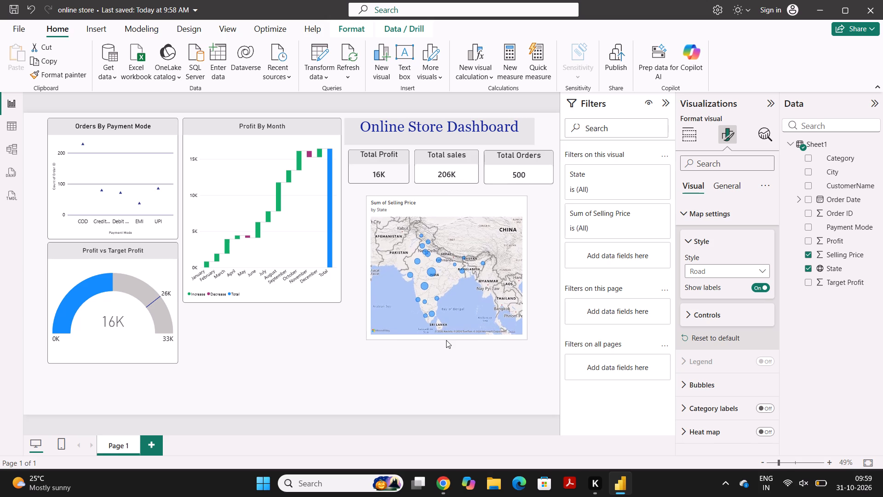
pyautogui.moveTo(446, 340); pyautogui.dragTo(443, 350)
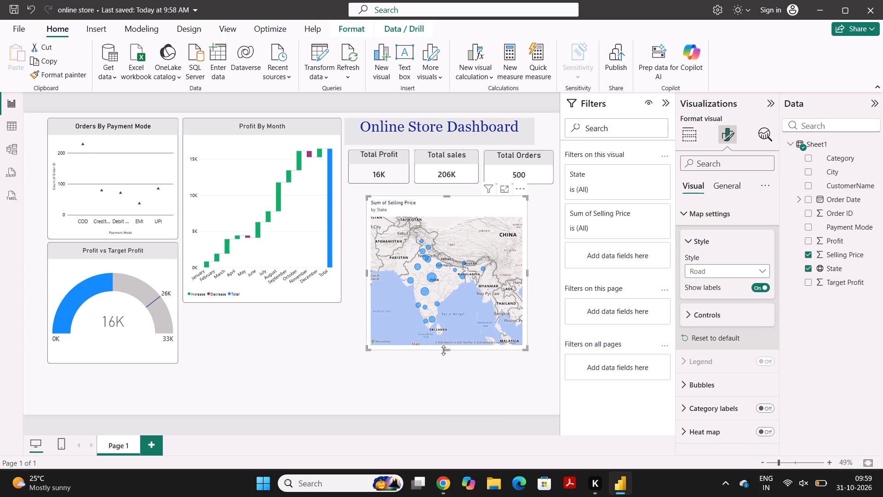
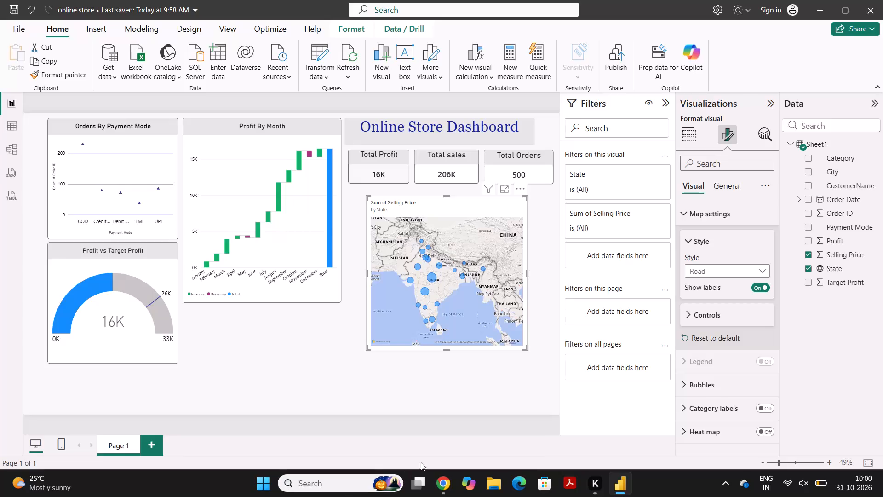
# Switch to Chrome, search the learning portal for "adding a map", try to open the Adding Maps cheat sheet, and return to the home page.
pyautogui.click(444, 475)
pyautogui.scroll(10, 459, 198)
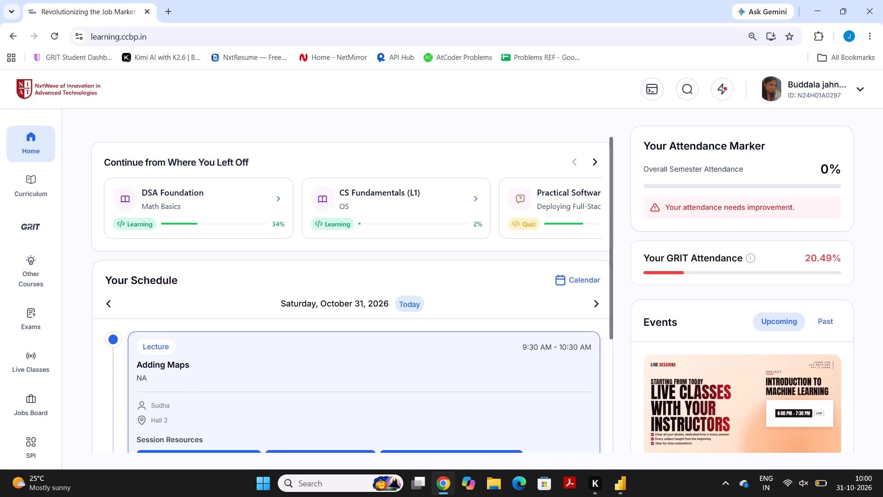
pyautogui.click(694, 87)
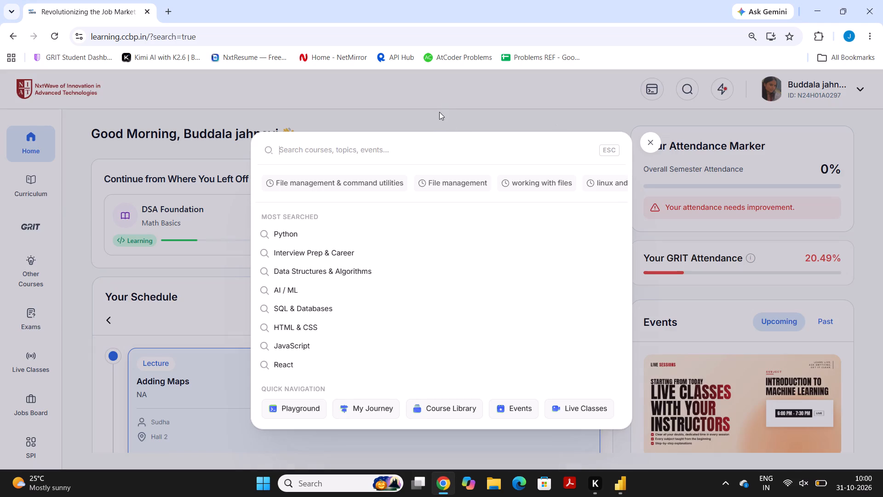
pyautogui.click(426, 151)
pyautogui.write('adding')
pyautogui.press('space')
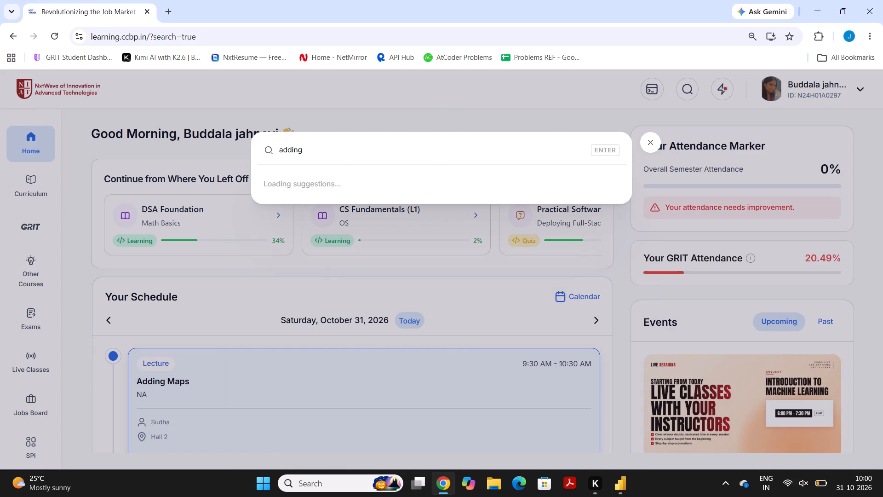
pyautogui.write('a')
pyautogui.press('space')
pyautogui.press('m')
pyautogui.write('ap')
pyautogui.press('Return')
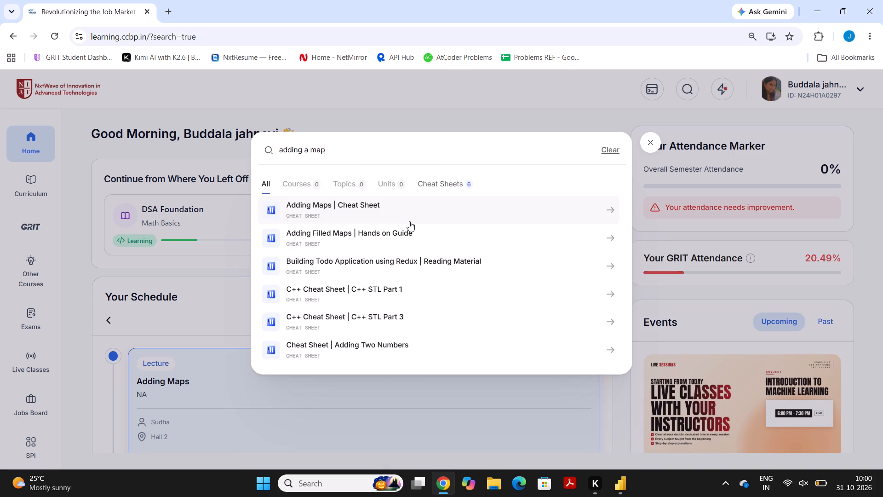
pyautogui.click(409, 221)
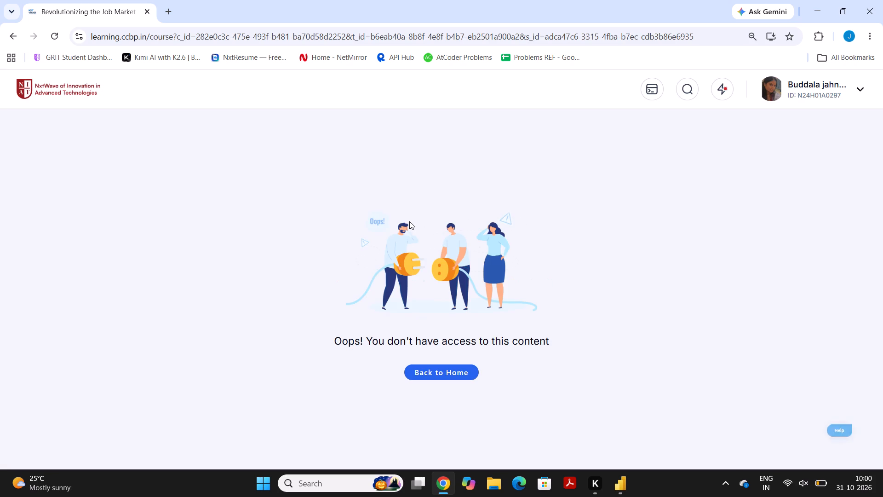
pyautogui.click(445, 355)
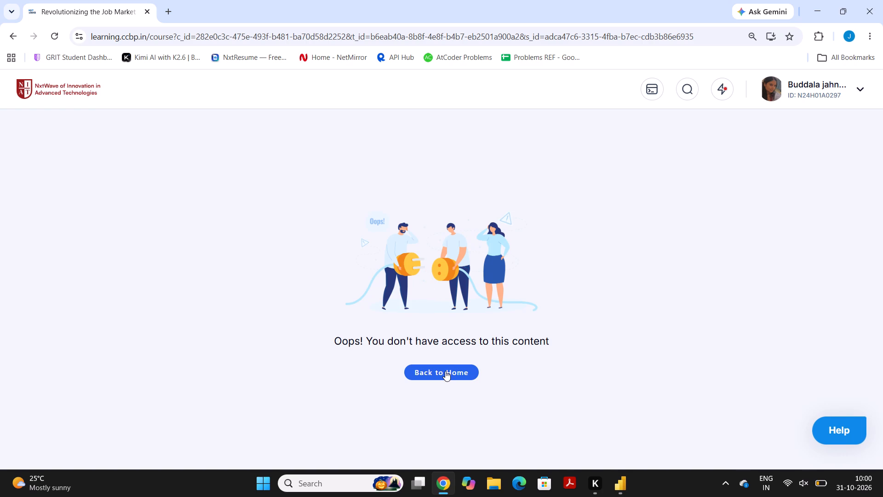
pyautogui.click(445, 371)
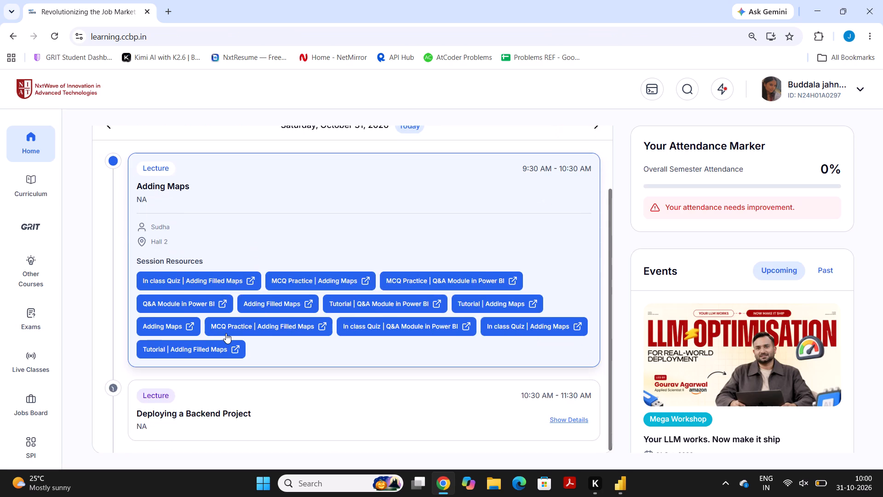
# Try to open the Adding Filled Maps resource of today's Adding Maps lecture, and return to the portal's home page.
pyautogui.scroll(3, 226, 333)
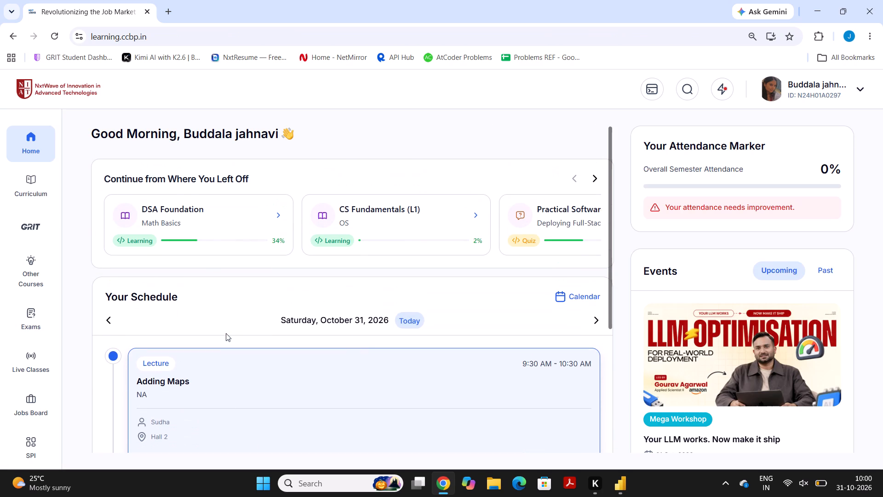
pyautogui.scroll(-4, 337, 329)
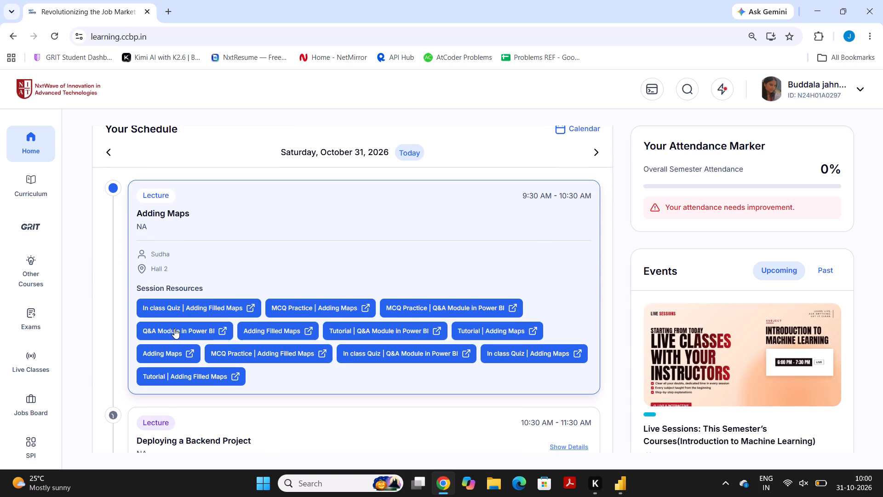
pyautogui.click(261, 343)
pyautogui.click(269, 335)
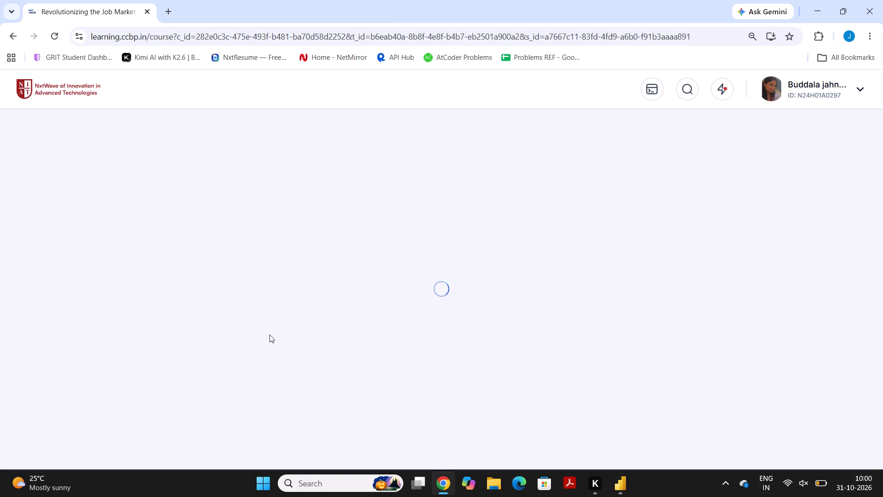
pyautogui.click(48, 82)
# Open the Data visualisation course and go to the Adding Maps cheat sheet in its Advanced Visualization topic.
pyautogui.scroll(5, 283, 345)
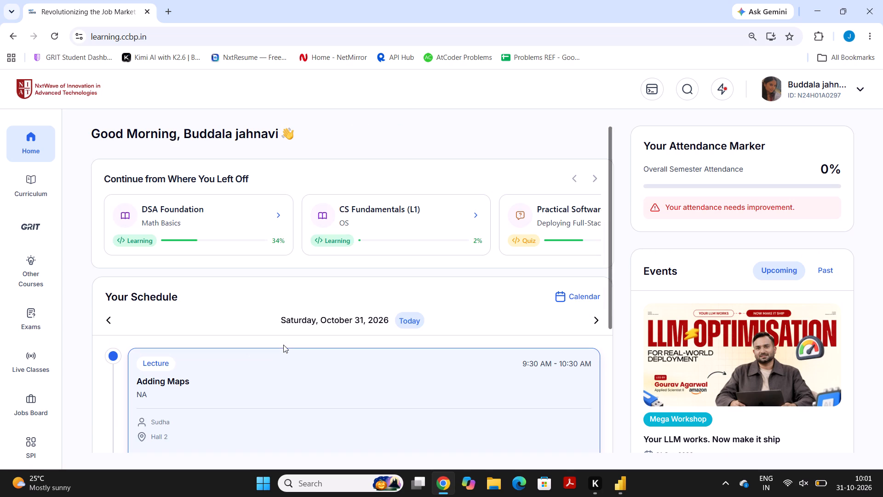
pyautogui.hscroll(-7, 553, 217)
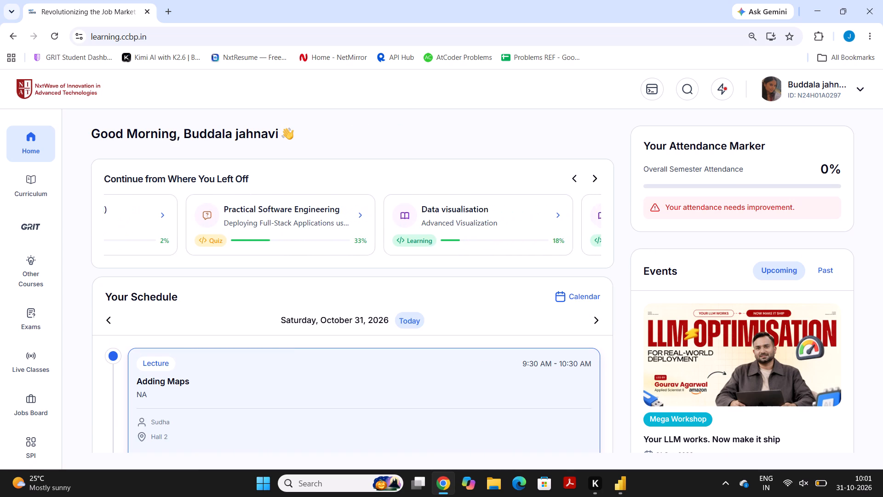
pyautogui.click(488, 228)
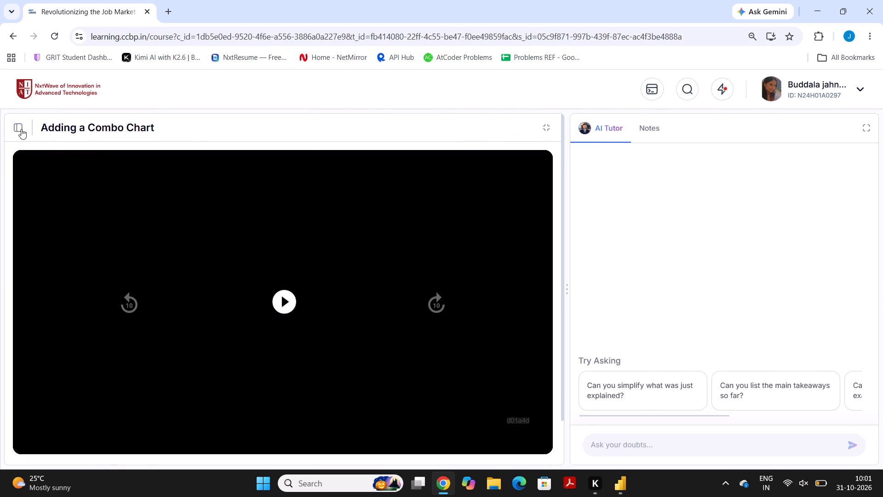
pyautogui.click(21, 127)
pyautogui.scroll(-1, 46, 264)
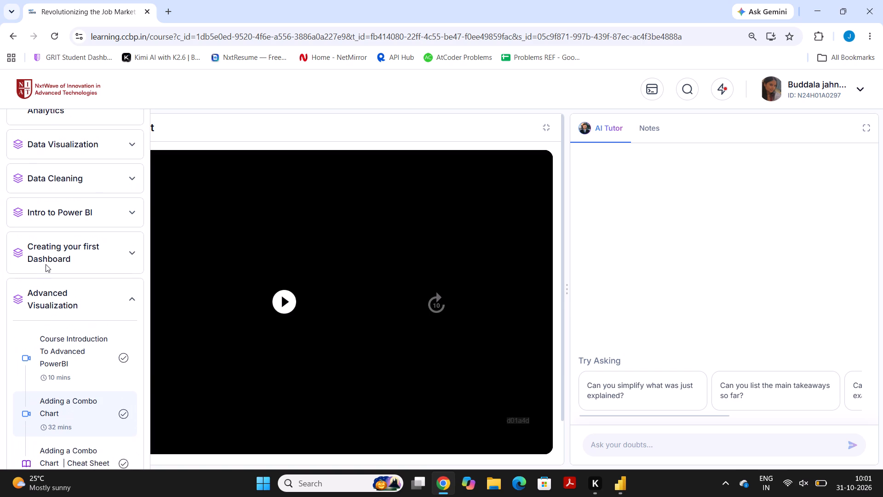
pyautogui.scroll(-3, 46, 264)
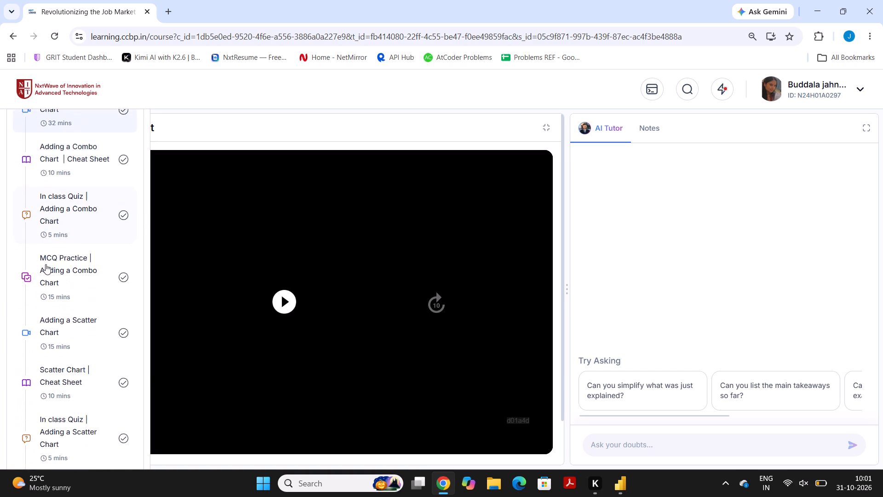
pyautogui.scroll(-7, 46, 264)
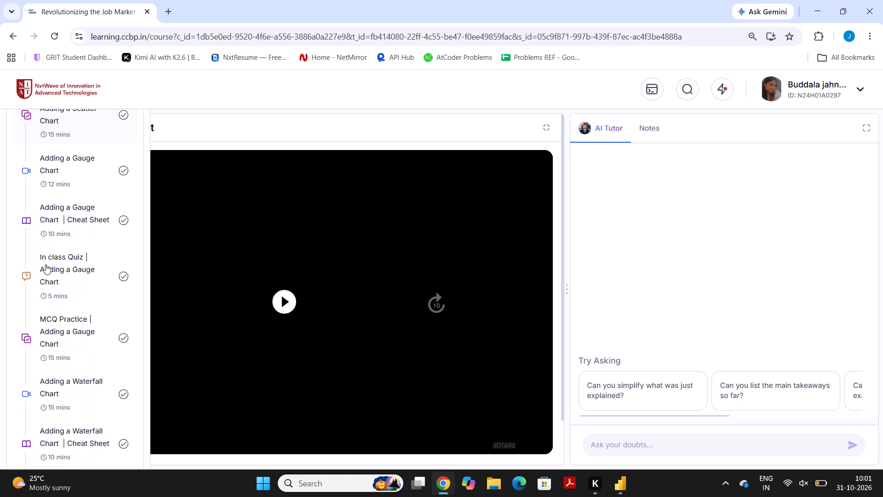
pyautogui.scroll(-5, 46, 264)
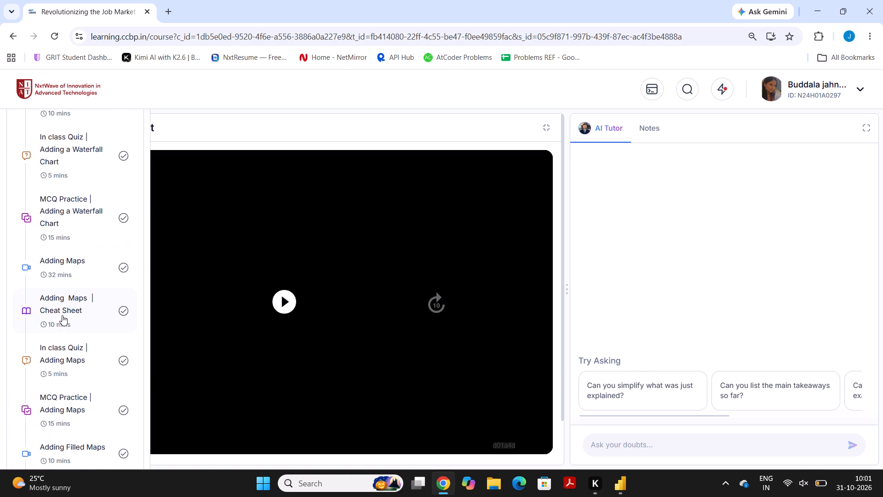
pyautogui.click(63, 319)
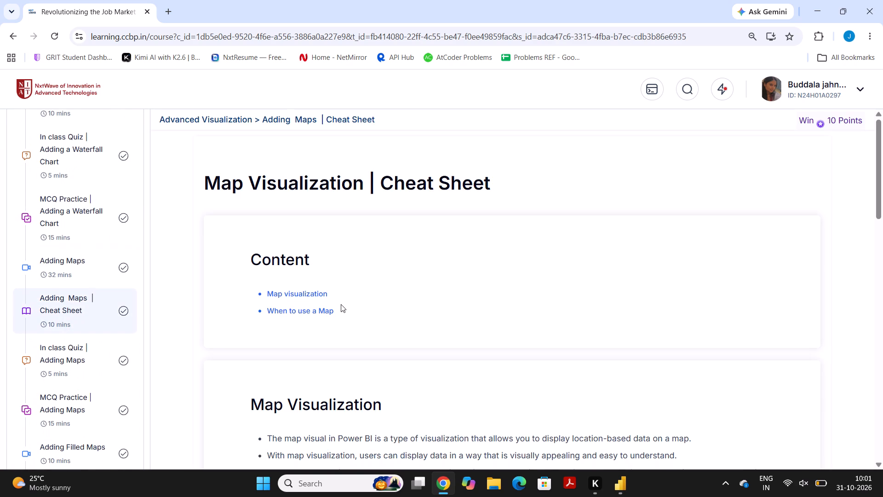
# Read through the Map Visualization cheat sheet for the map types and when to use a map.
pyautogui.scroll(-2, 341, 304)
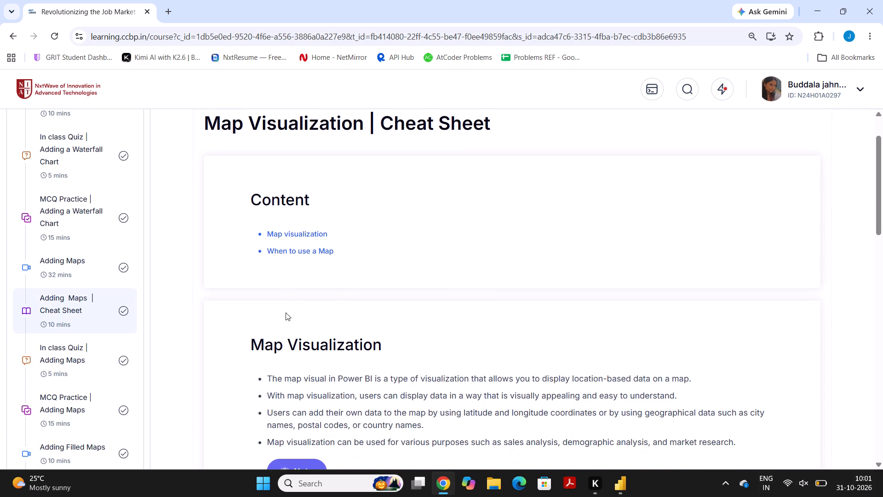
pyautogui.scroll(-5, 317, 346)
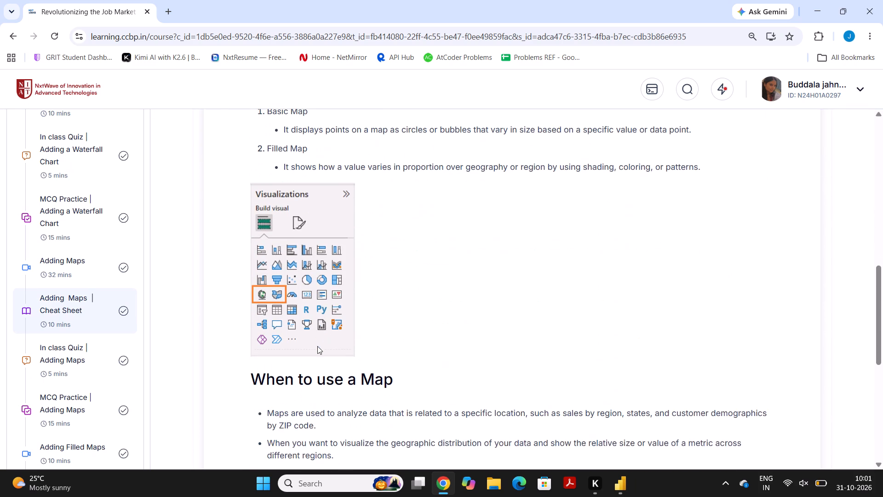
pyautogui.scroll(-1, 317, 346)
pyautogui.scroll(-7, 360, 324)
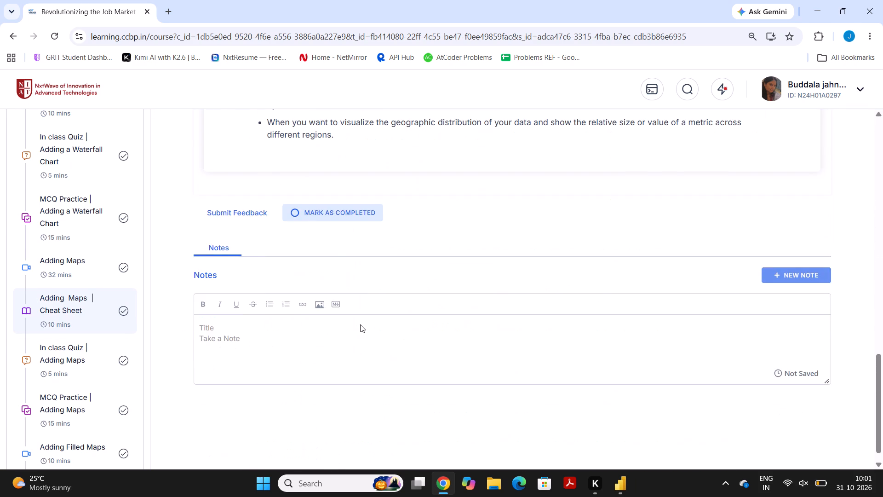
pyautogui.scroll(-1, 360, 324)
pyautogui.scroll(4, 360, 324)
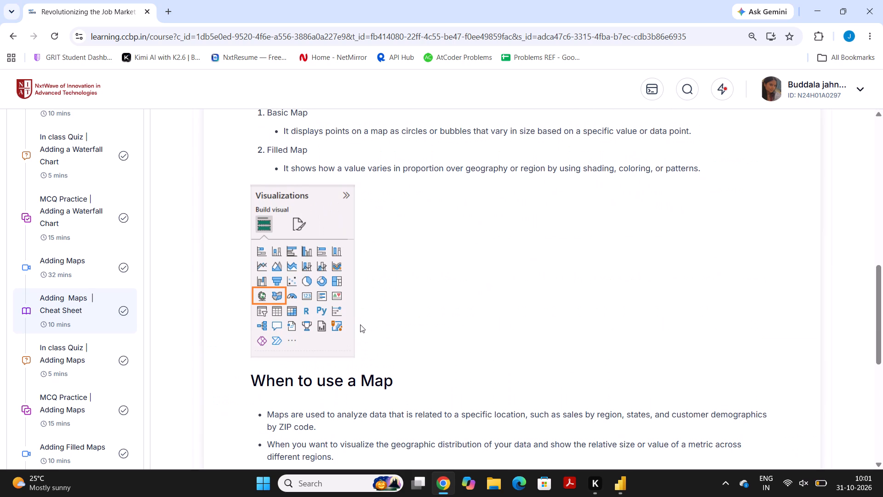
# Open the Adding Maps video lesson and download the Adding Maps dataset from its description.
pyautogui.click(41, 252)
pyautogui.scroll(-5, 196, 393)
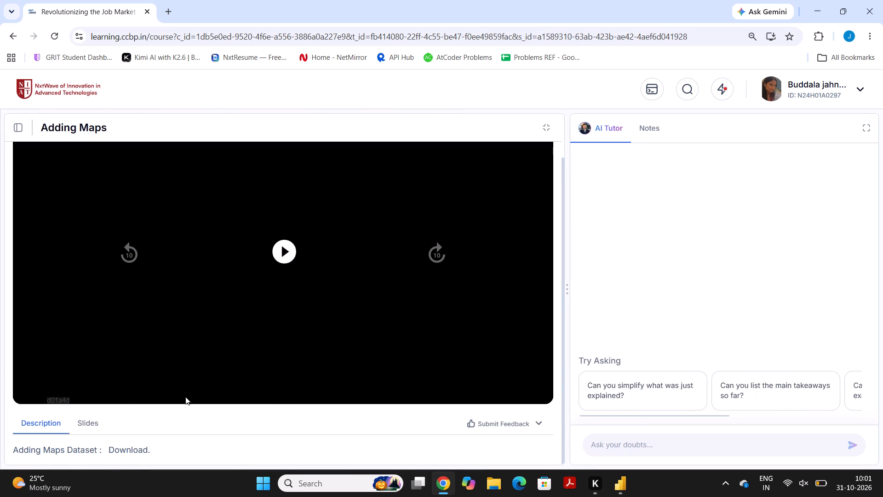
pyautogui.click(135, 449)
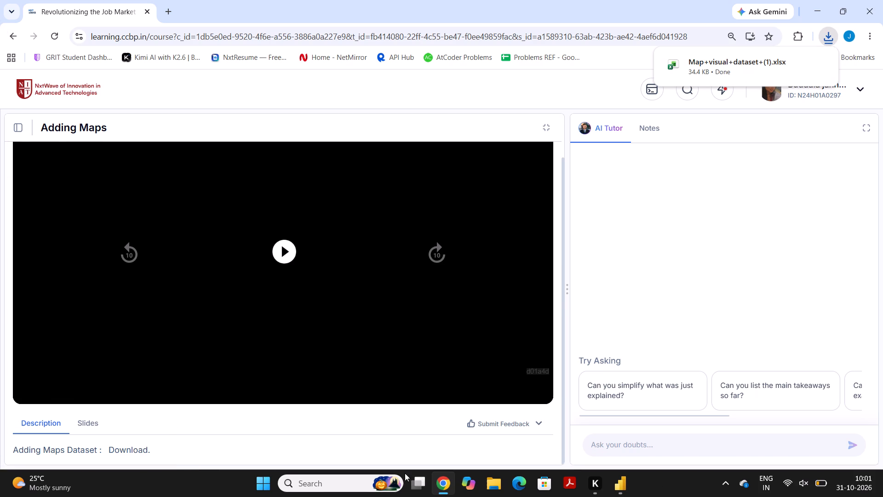
# Switch back to Power BI Desktop and load Sheet1 from the Excel workbook Map+visual+dataset+(1) in Downloads.
pyautogui.click(619, 485)
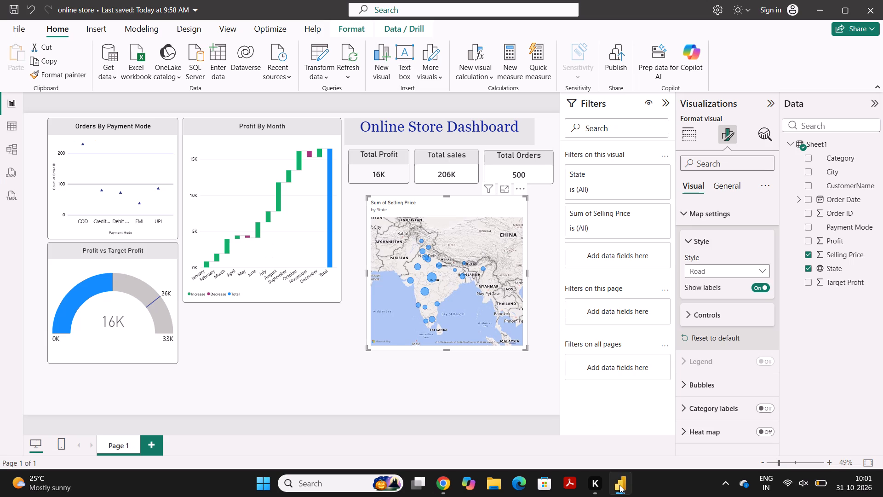
pyautogui.click(137, 66)
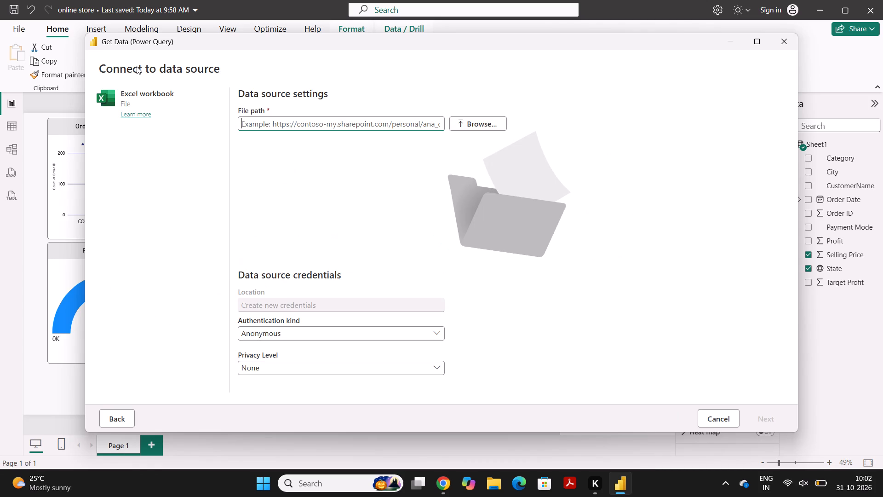
pyautogui.click(490, 129)
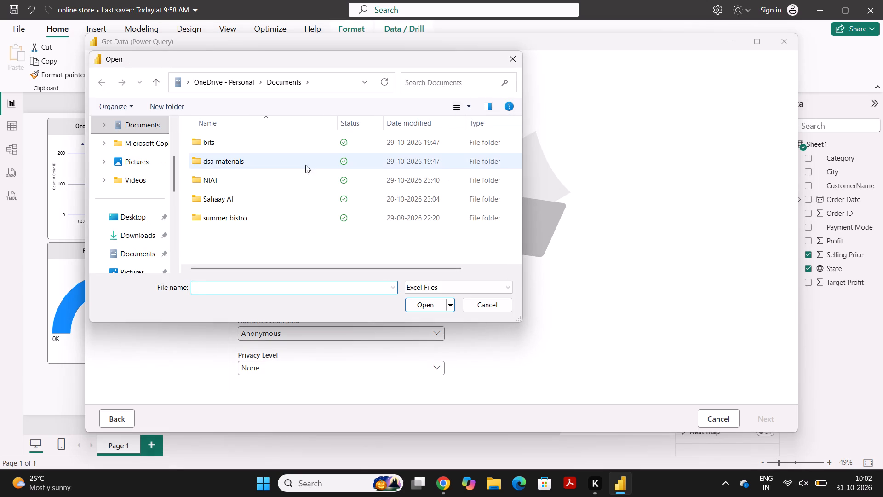
pyautogui.click(135, 233)
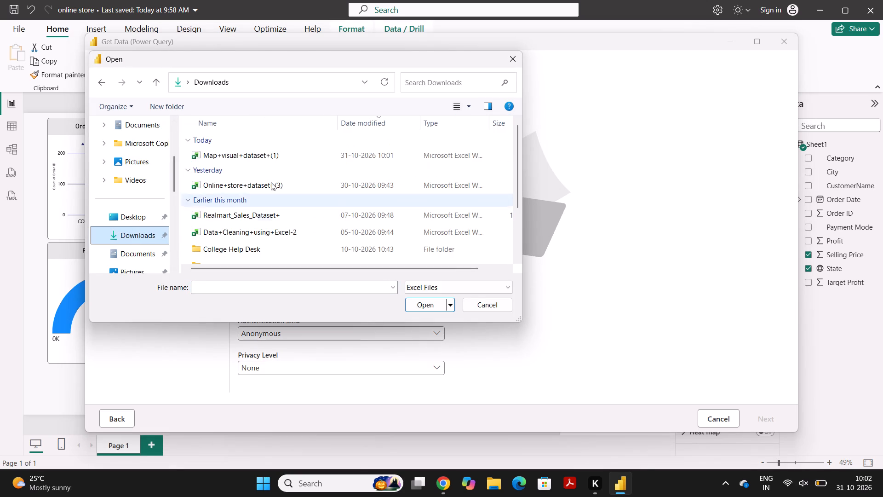
pyautogui.doubleClick(301, 158)
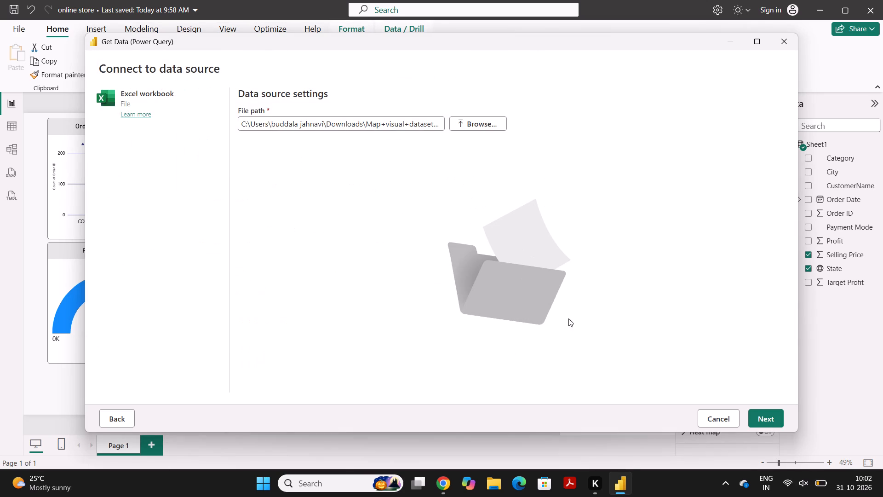
pyautogui.click(764, 415)
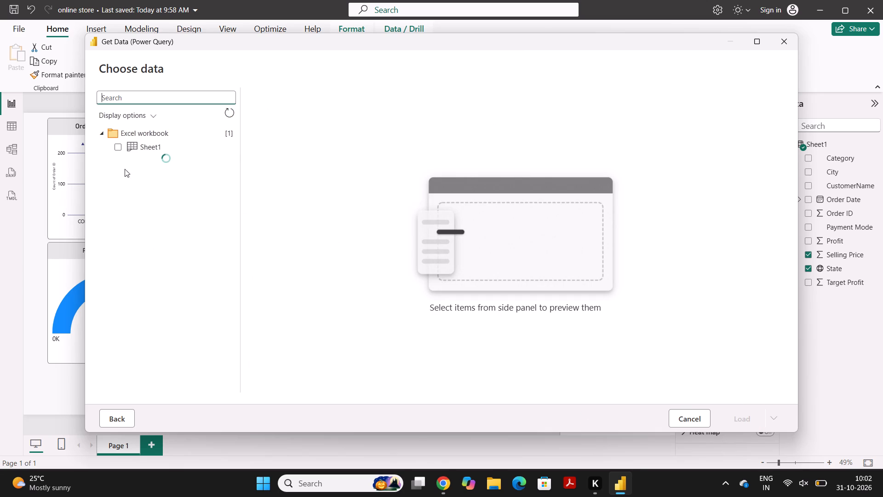
pyautogui.click(119, 144)
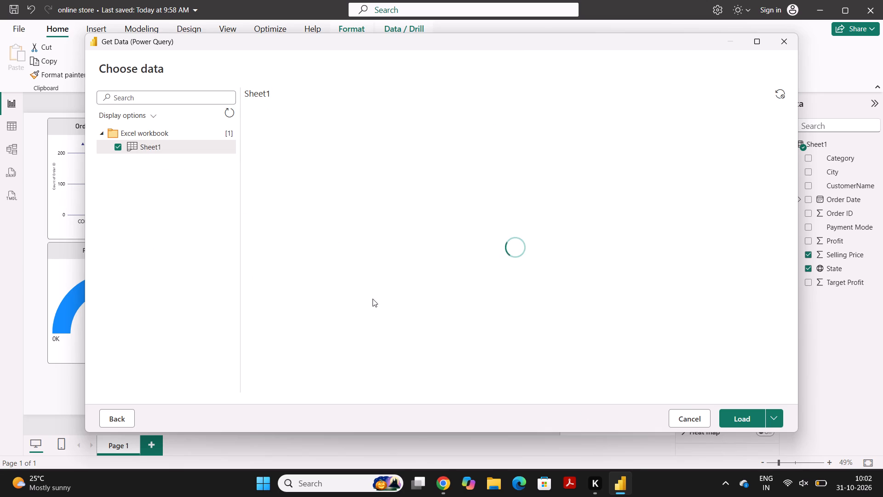
pyautogui.click(740, 415)
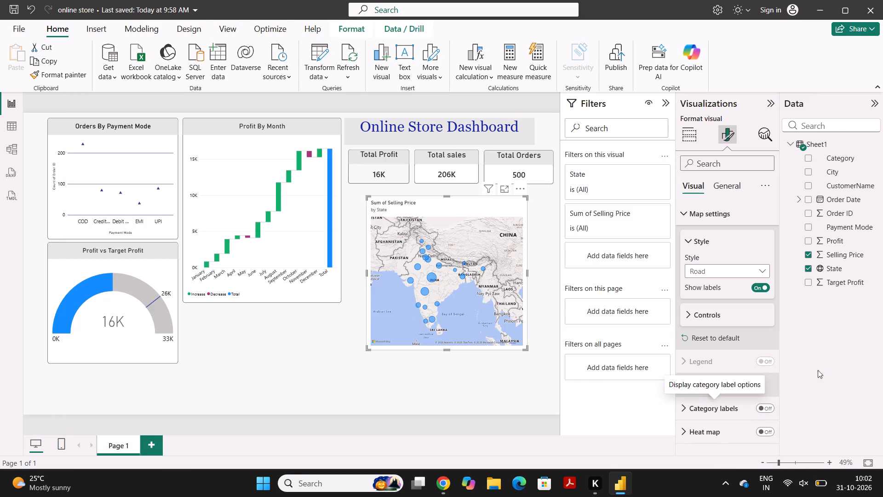
# Add the Latitude and Longitude fields from Sheet1 (2) to the map visual's Latitude and Longitude wells.
pyautogui.click(792, 144)
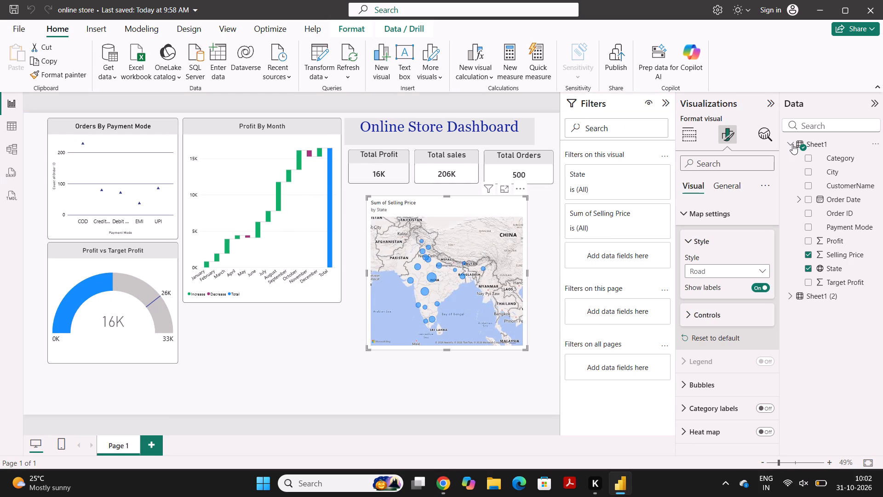
pyautogui.click(793, 145)
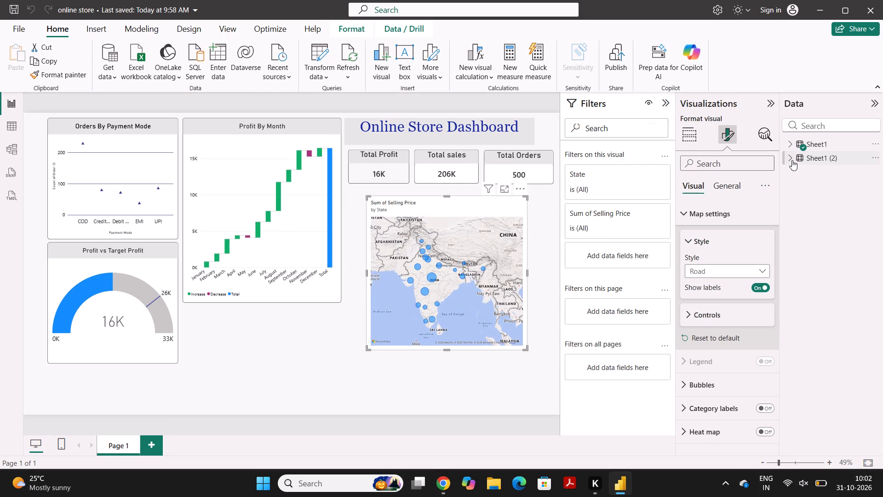
pyautogui.click(792, 156)
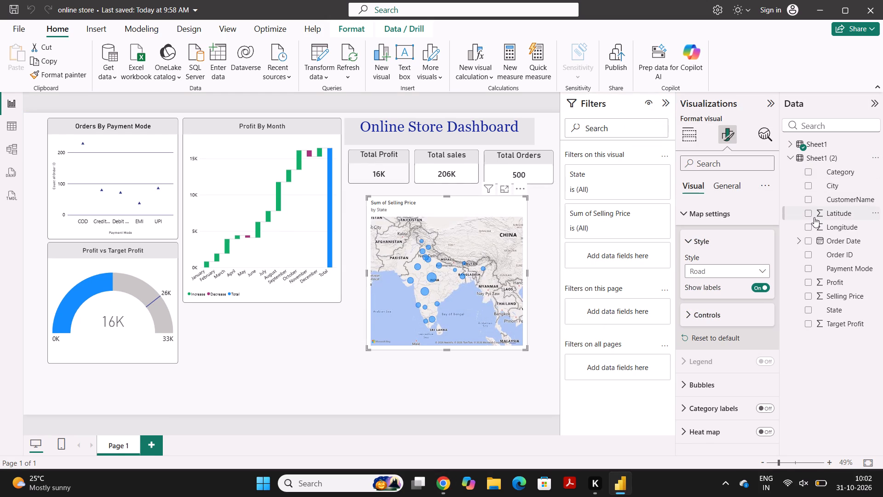
pyautogui.click(684, 132)
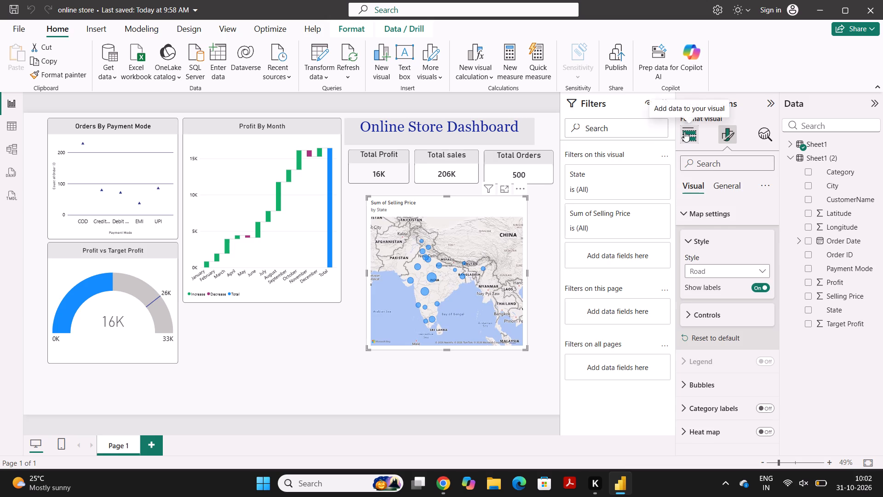
pyautogui.scroll(-1, 705, 351)
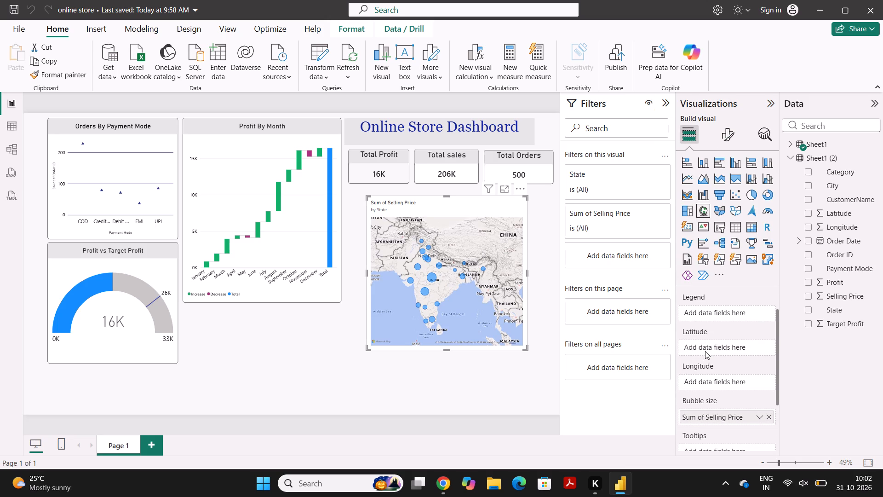
pyautogui.scroll(-1, 705, 351)
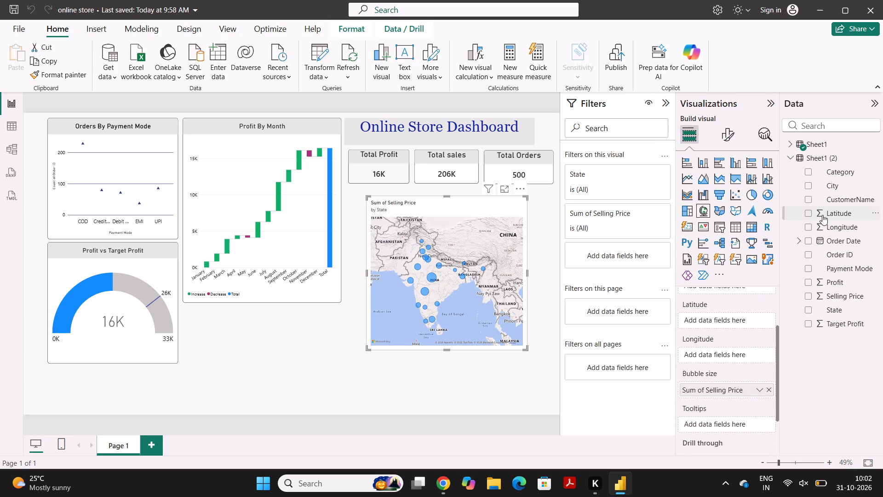
pyautogui.moveTo(822, 215); pyautogui.dragTo(716, 325)
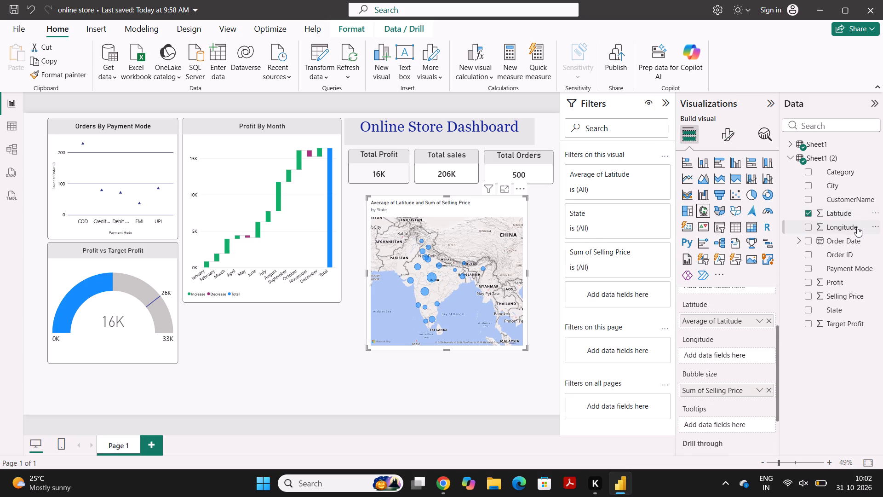
pyautogui.moveTo(852, 231); pyautogui.dragTo(740, 361)
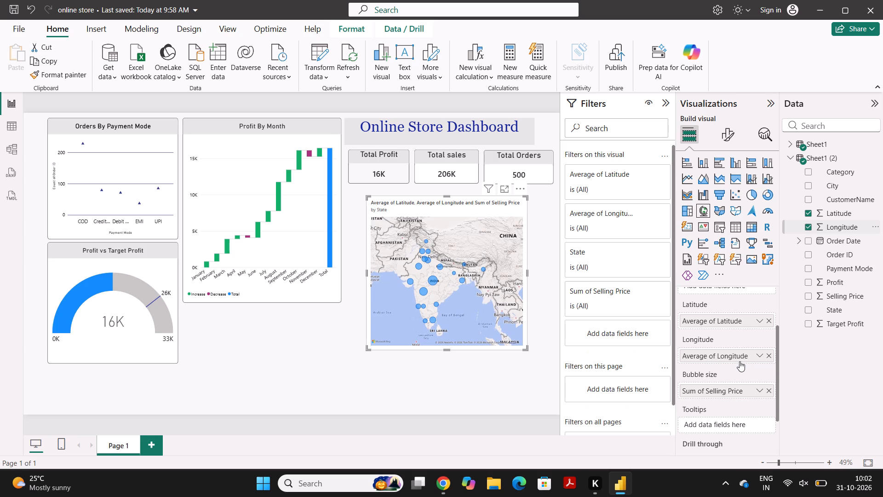
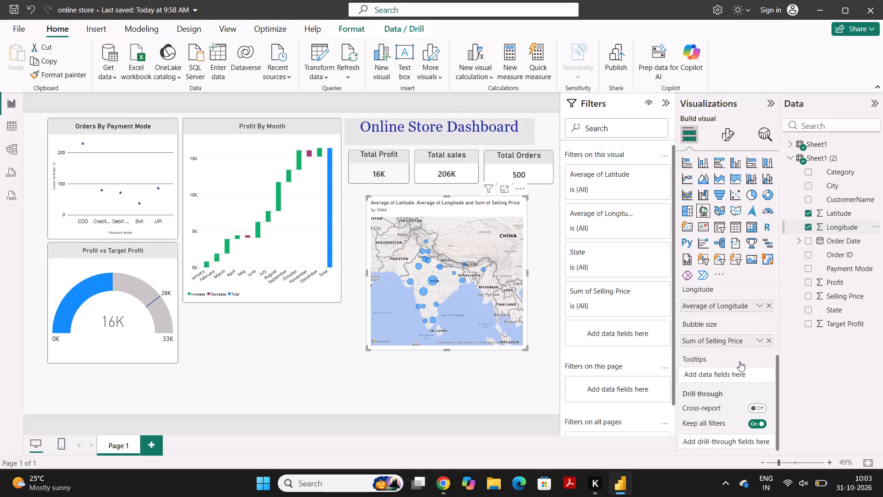
# Clear the map visual's title text completely in its general formatting options, keeping the title switched on.
pyautogui.click(730, 128)
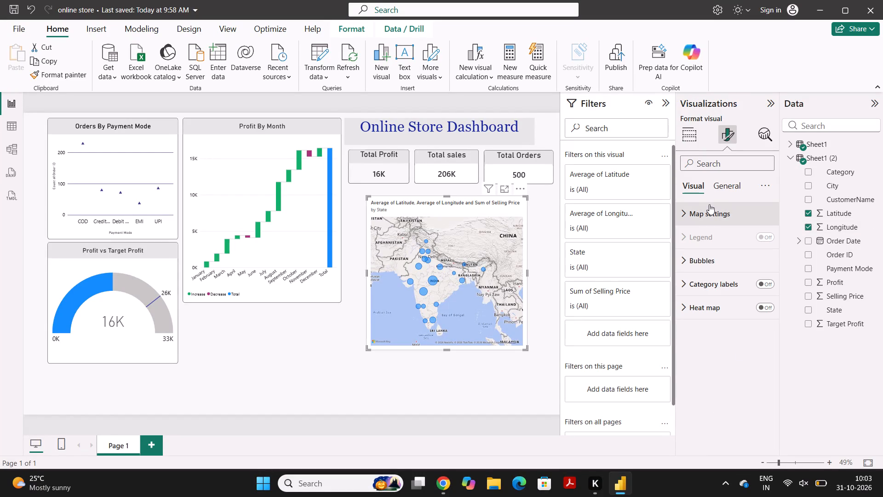
pyautogui.click(735, 202)
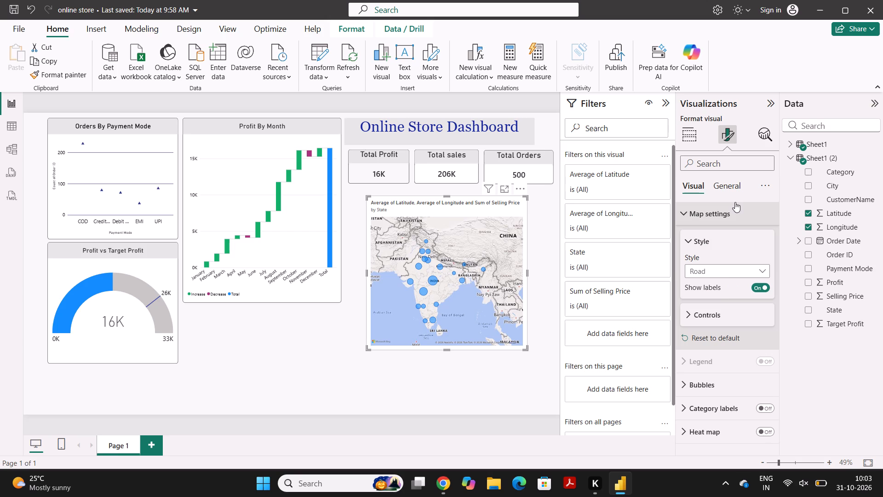
pyautogui.scroll(-4, 728, 288)
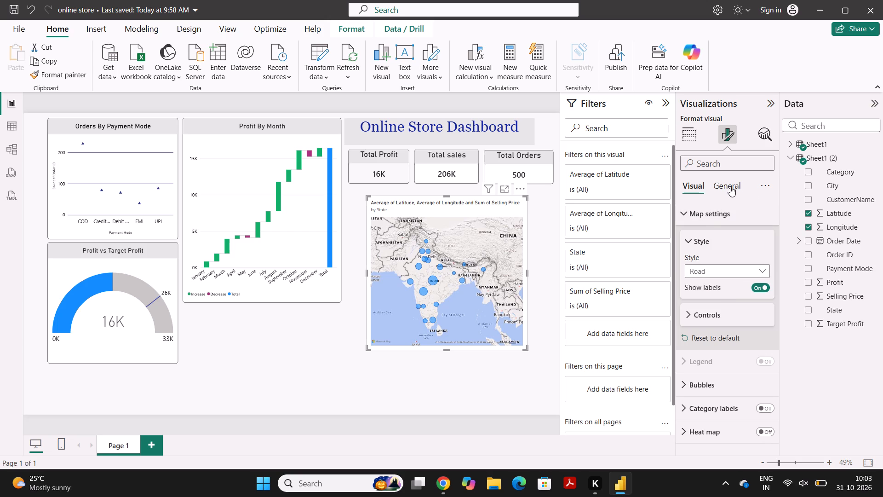
pyautogui.click(730, 186)
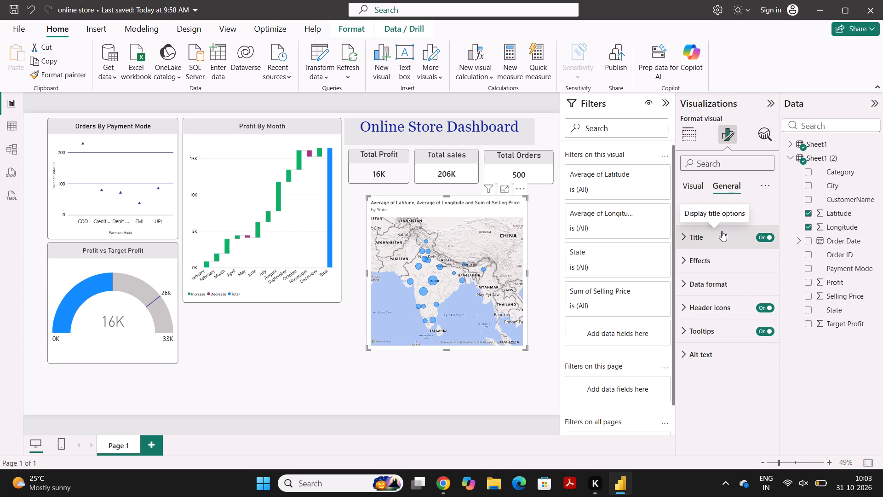
pyautogui.click(770, 235)
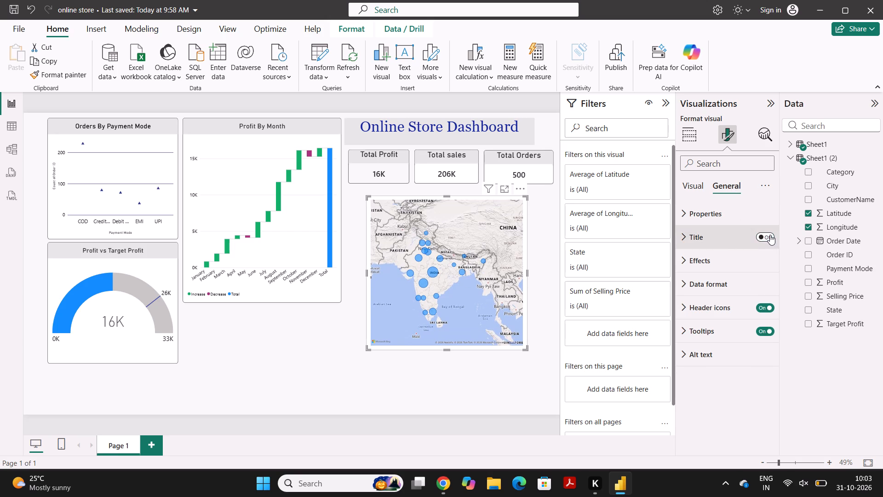
pyautogui.click(770, 235)
pyautogui.click(688, 236)
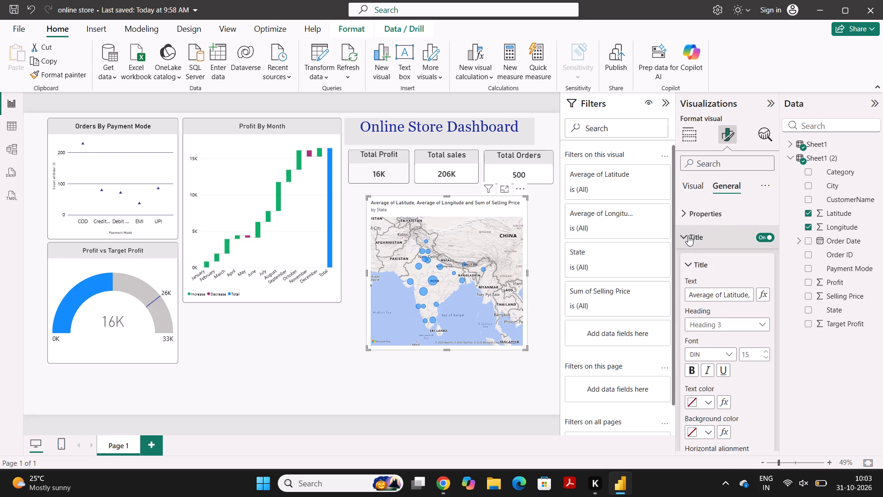
pyautogui.doubleClick(745, 295)
pyautogui.hscroll(-1, 745, 295)
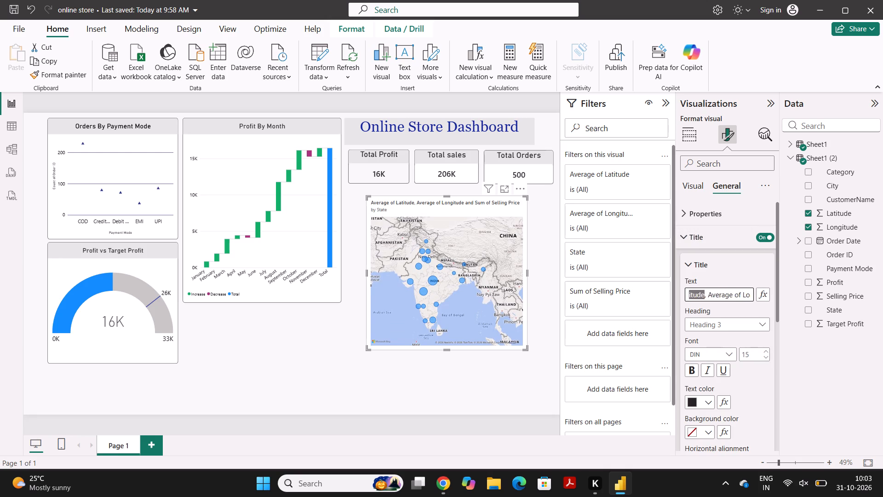
pyautogui.hscroll(-4, 745, 295)
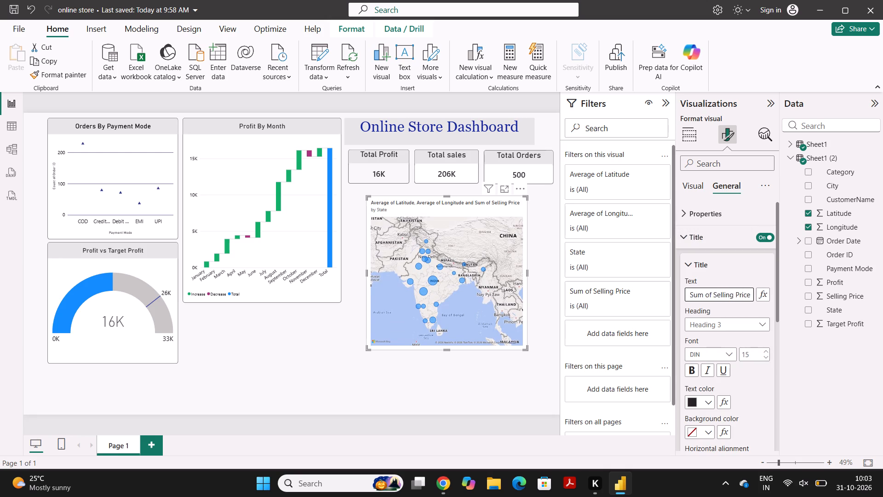
pyautogui.click(746, 296)
pyautogui.moveTo(746, 296); pyautogui.dragTo(682, 301)
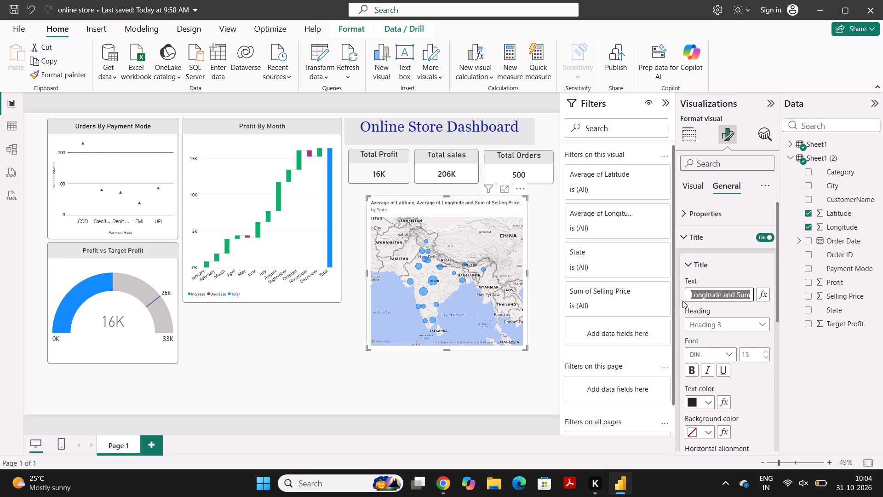
pyautogui.moveTo(682, 301); pyautogui.dragTo(753, 296)
pyautogui.moveTo(752, 295); pyautogui.dragTo(684, 296)
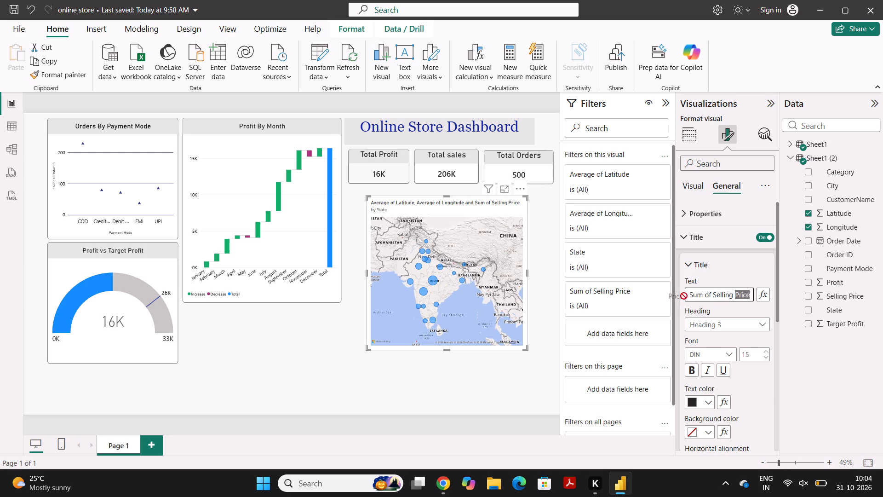
pyautogui.moveTo(684, 296); pyautogui.dragTo(689, 297)
pyautogui.moveTo(731, 289); pyautogui.dragTo(697, 294)
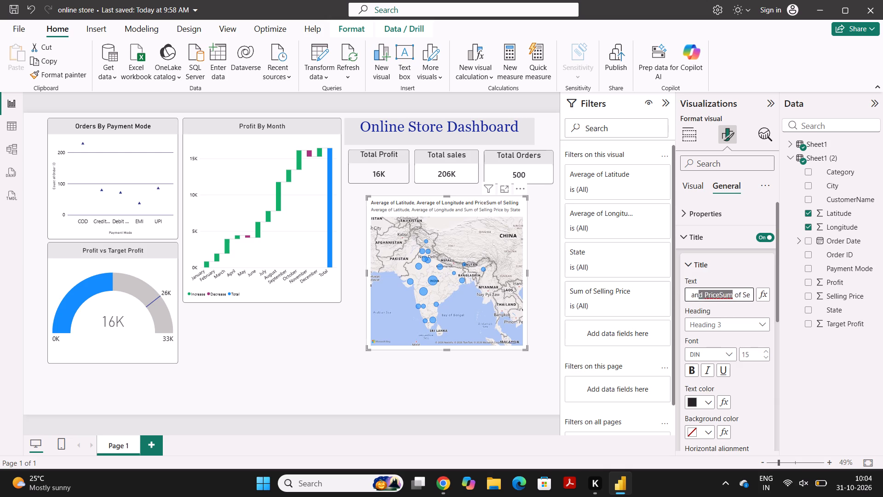
pyautogui.moveTo(697, 294); pyautogui.dragTo(693, 295)
pyautogui.press('BackSpace')
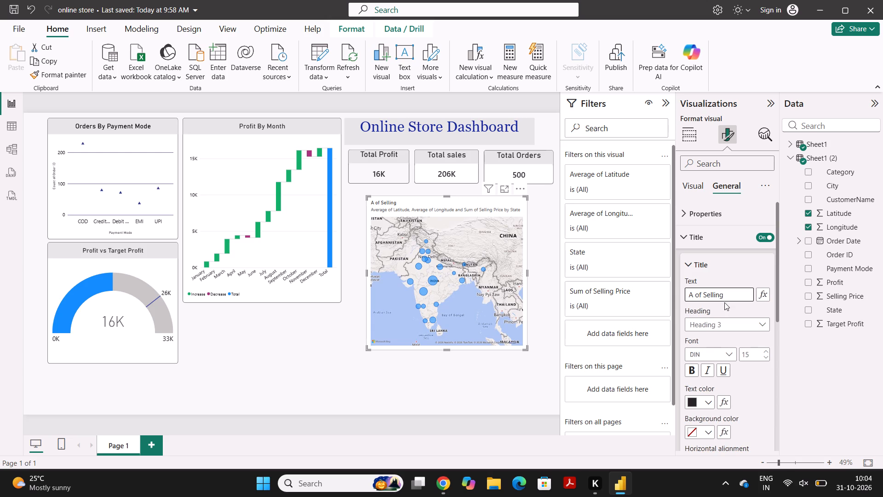
pyautogui.moveTo(732, 292); pyautogui.dragTo(680, 289)
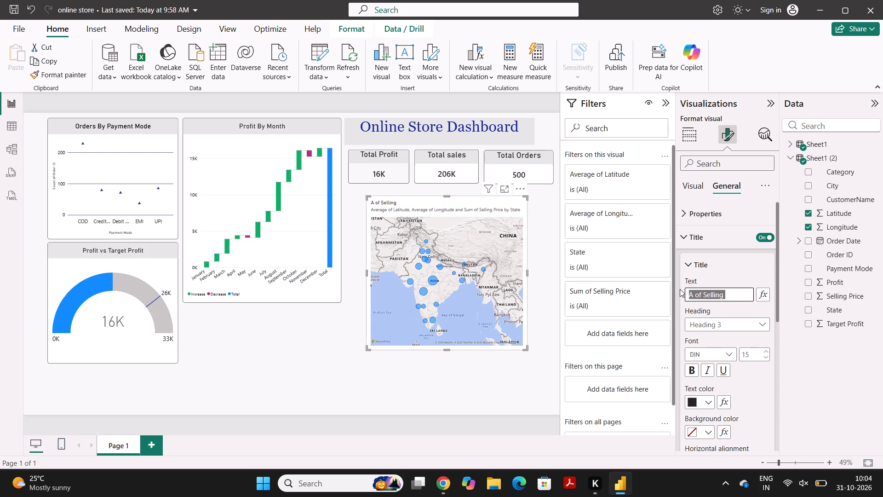
pyautogui.press('BackSpace')
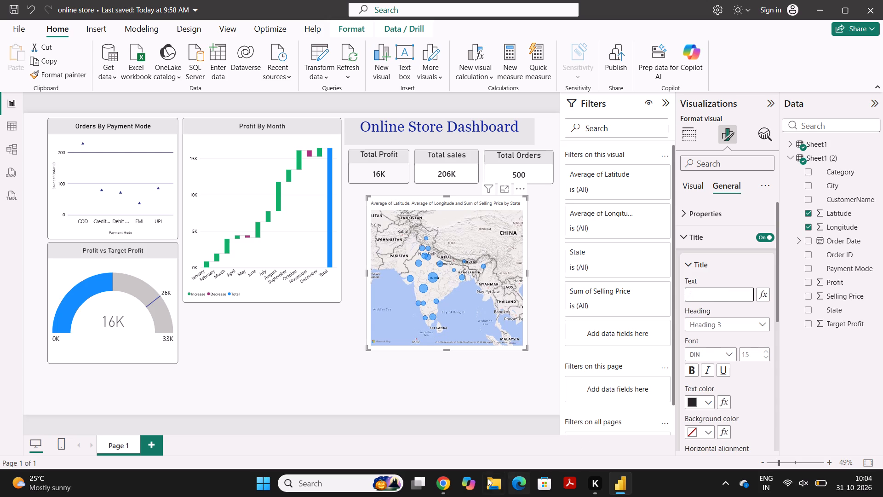
# Switch to Chrome and open the Adding a Combo Chart video lesson in the course's Advanced Visualization section.
pyautogui.click(442, 476)
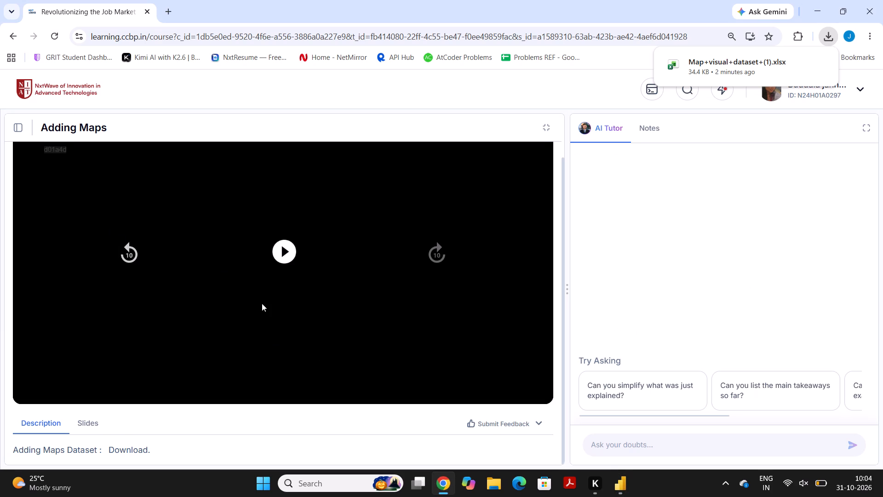
pyautogui.click(21, 127)
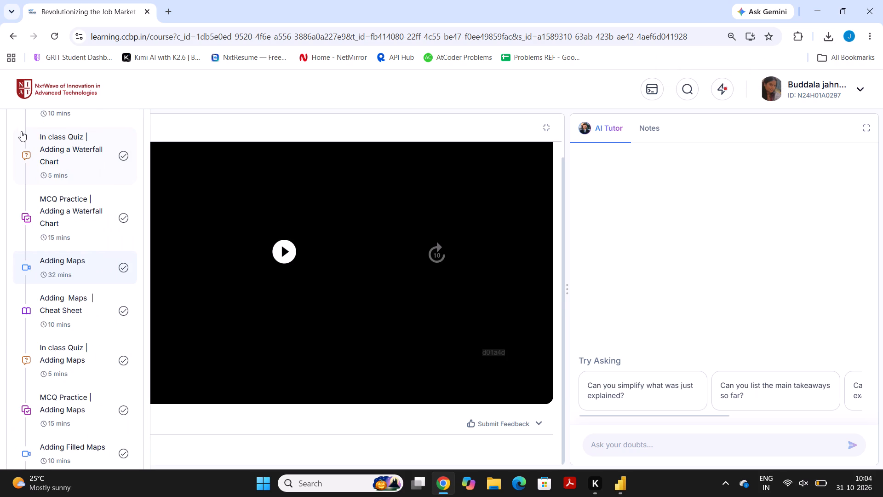
pyautogui.scroll(3, 65, 297)
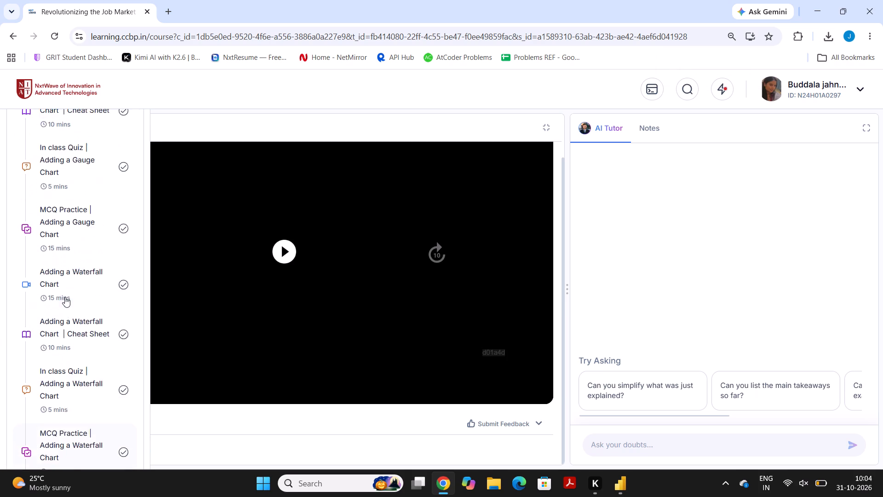
pyautogui.scroll(6, 65, 297)
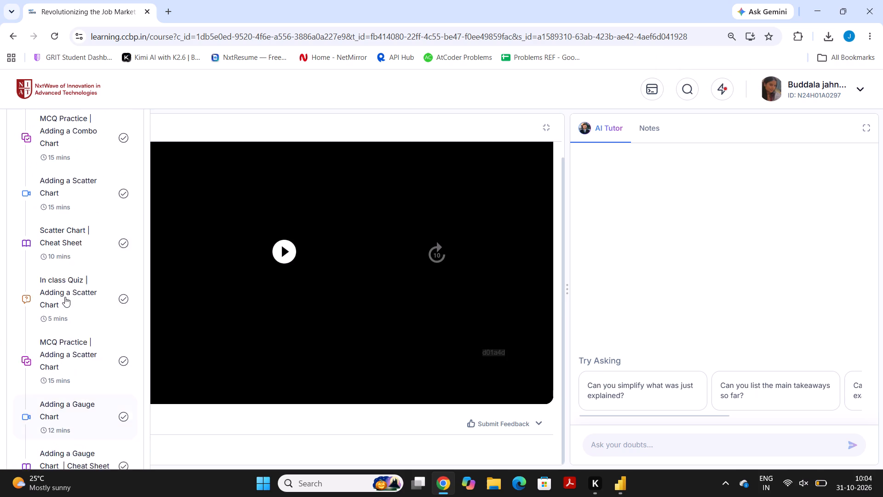
pyautogui.scroll(3, 65, 297)
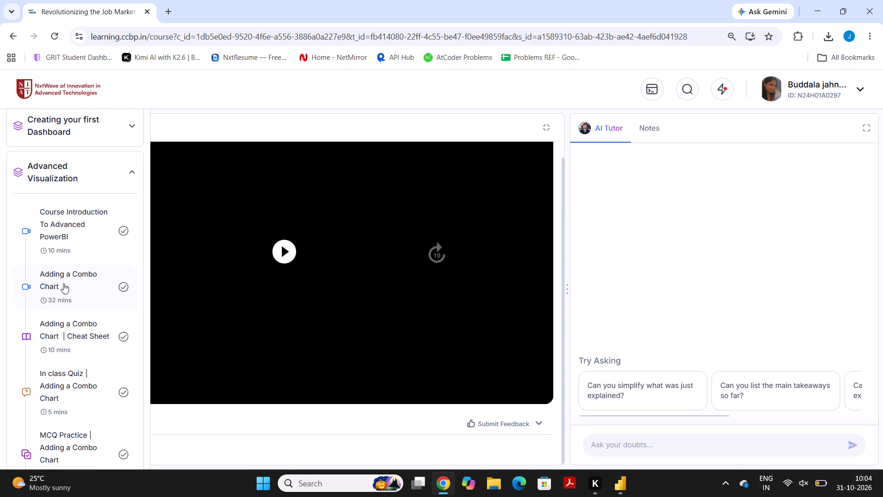
pyautogui.click(85, 295)
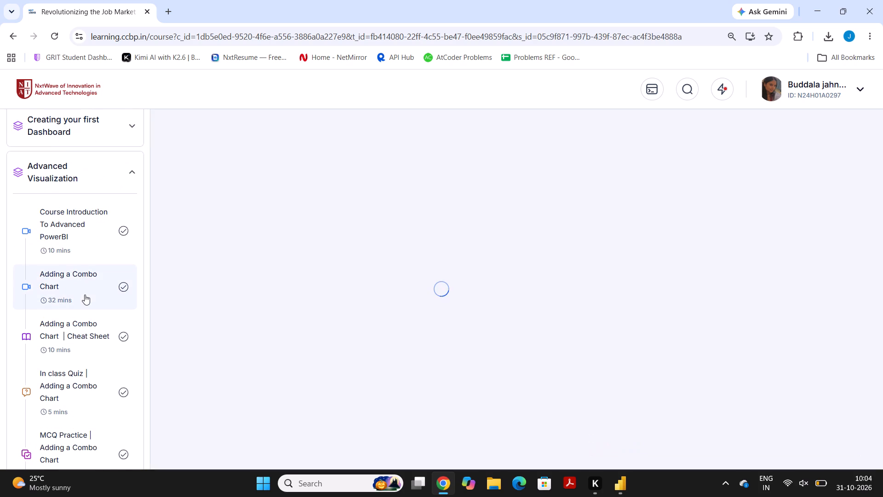
# Play the Adding a Combo Chart video and skim it to near its end, examining the slides and the Power BI demonstration.
pyautogui.click(291, 298)
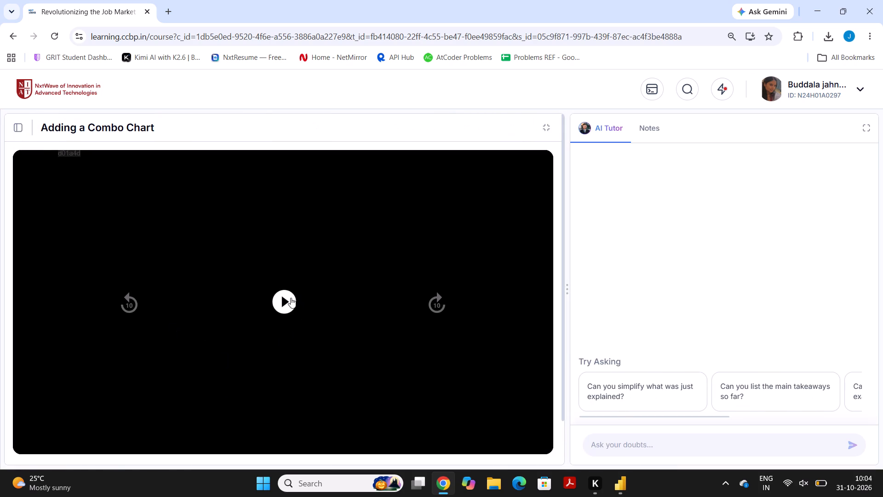
pyautogui.click(80, 427)
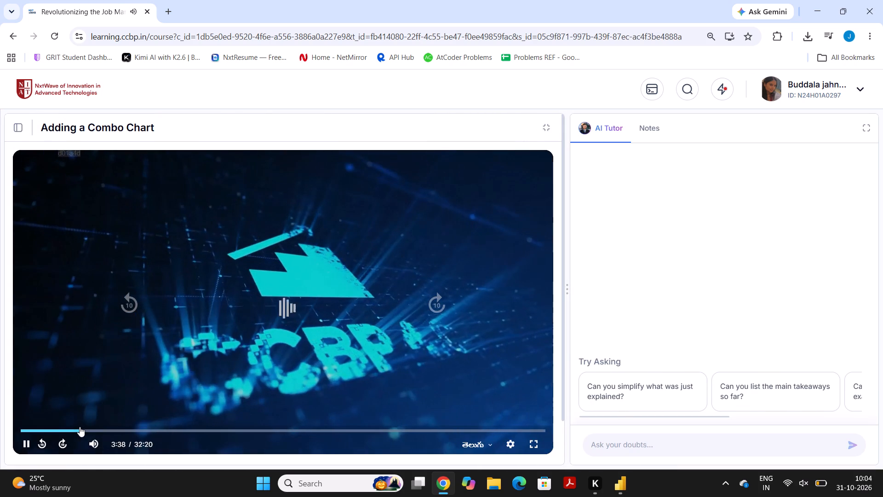
pyautogui.click(95, 430)
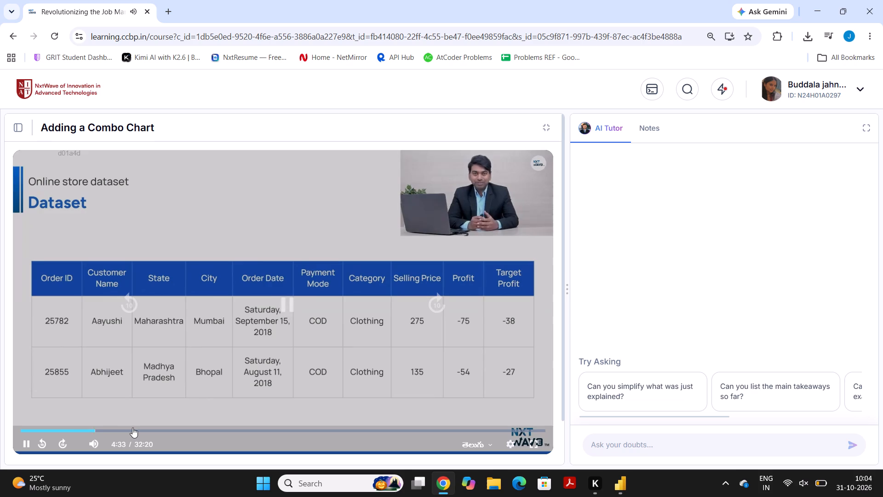
pyautogui.click(132, 428)
pyautogui.click(175, 430)
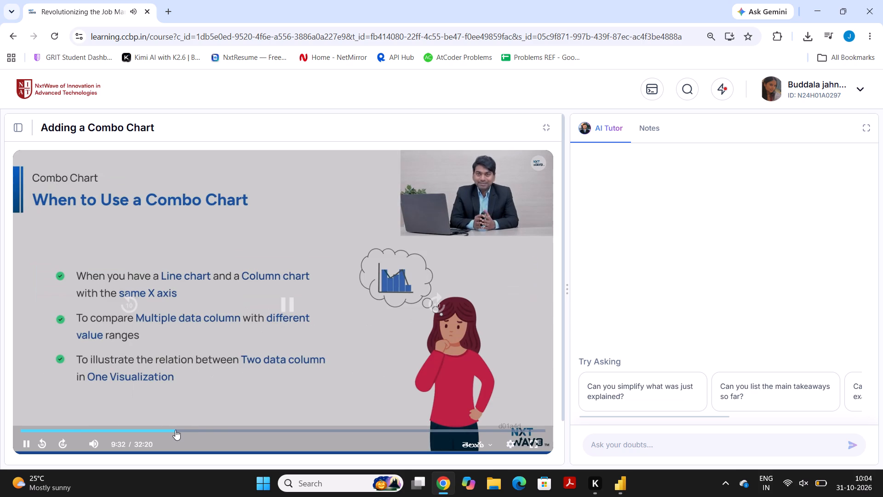
pyautogui.click(229, 431)
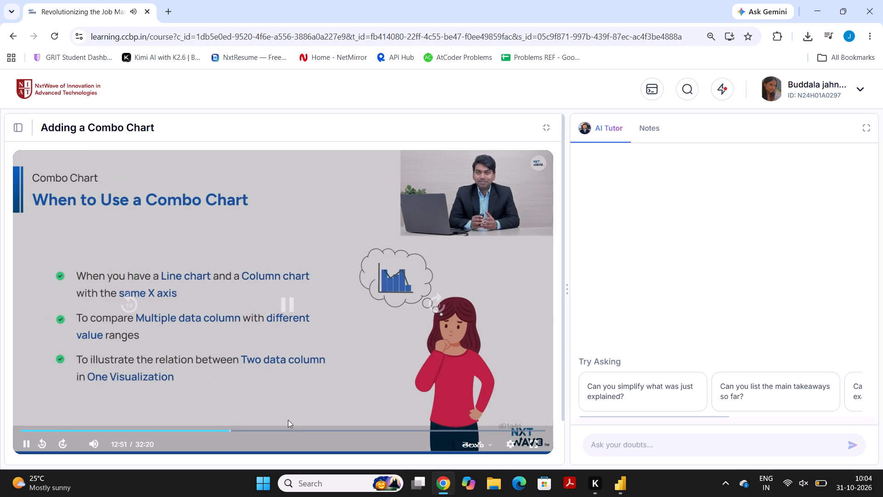
pyautogui.click(286, 428)
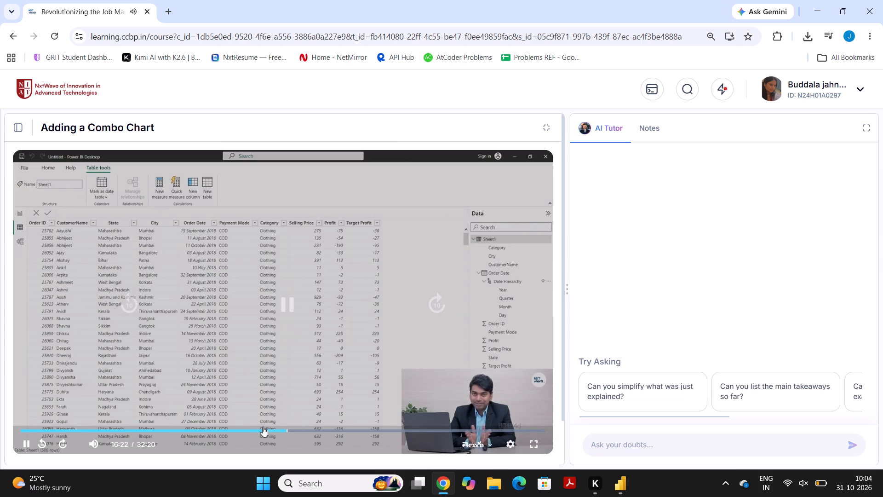
pyautogui.click(263, 427)
pyautogui.click(238, 427)
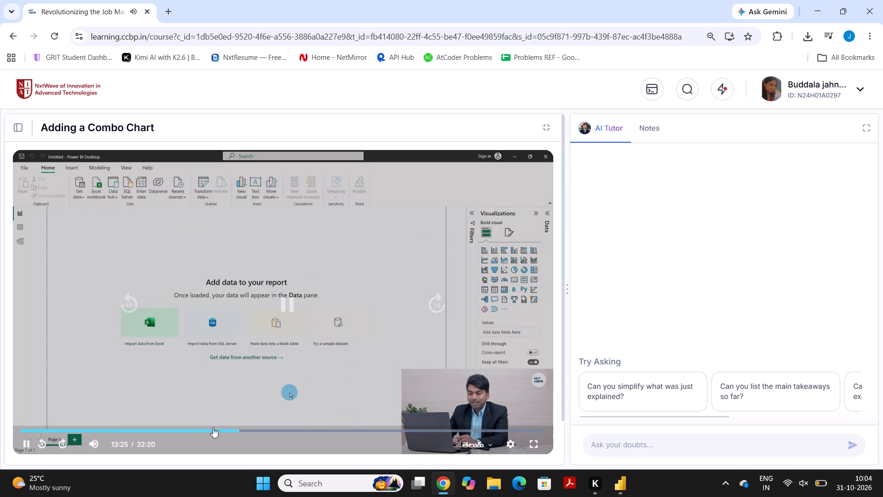
pyautogui.click(212, 428)
pyautogui.click(275, 433)
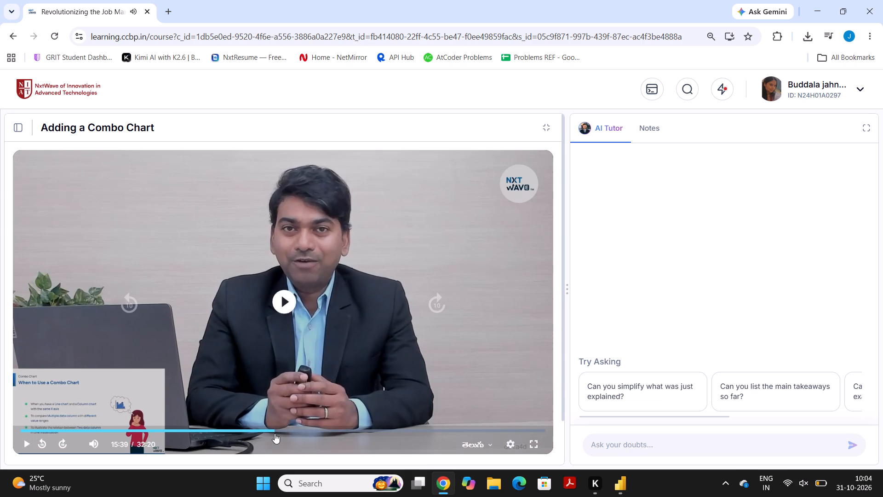
pyautogui.click(317, 433)
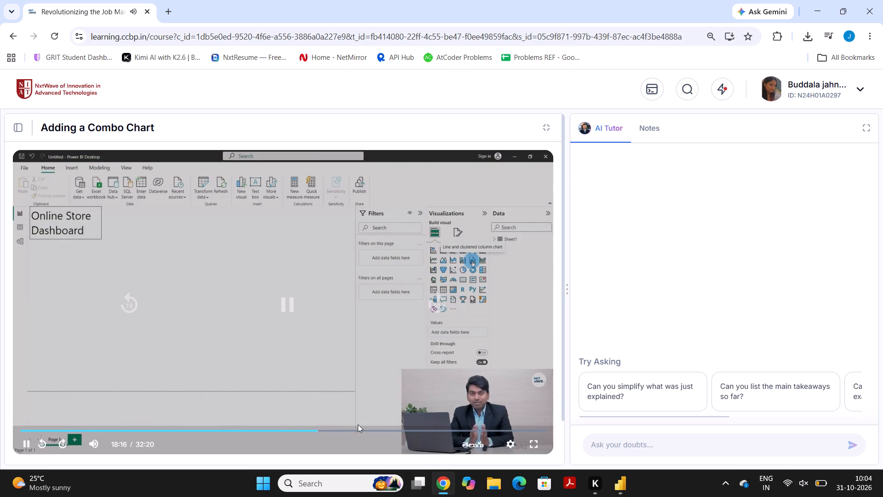
pyautogui.click(358, 424)
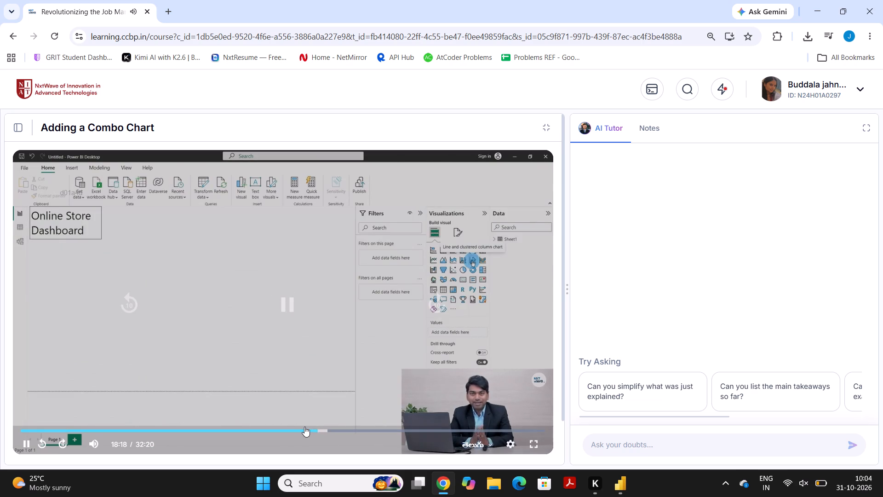
pyautogui.click(304, 427)
pyautogui.click(283, 431)
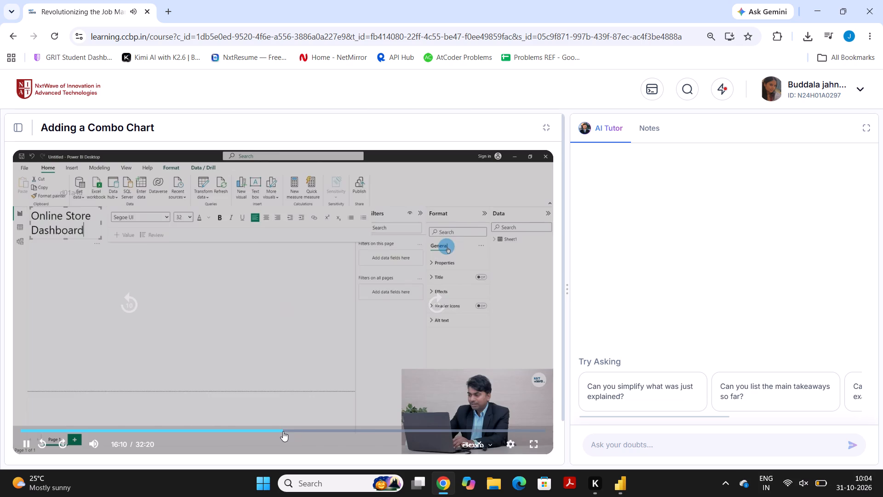
pyautogui.click(308, 435)
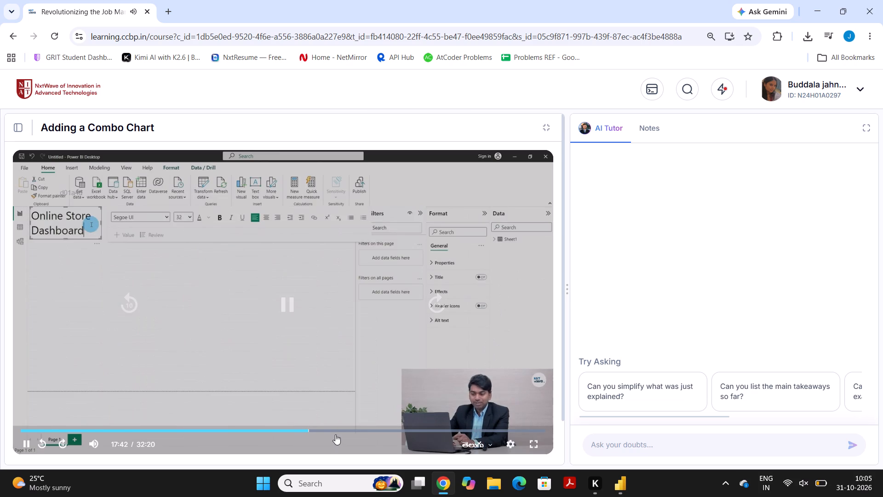
pyautogui.click(335, 434)
pyautogui.click(361, 431)
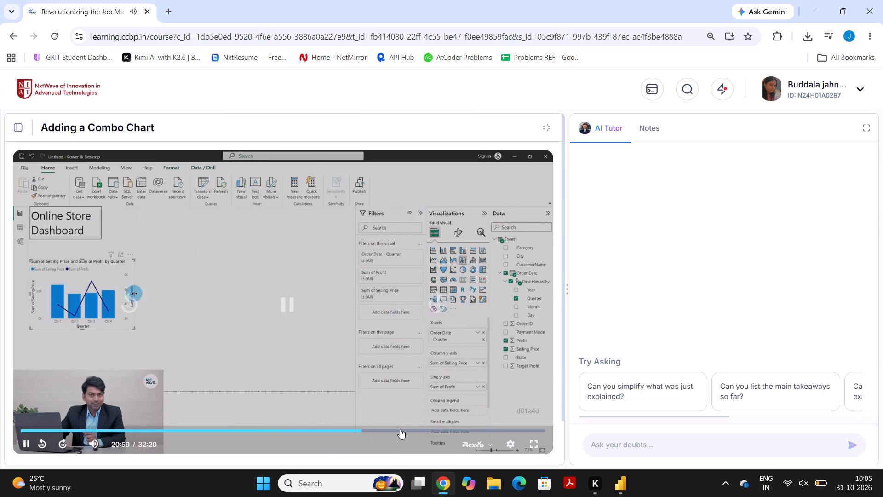
pyautogui.click(400, 429)
pyautogui.click(424, 428)
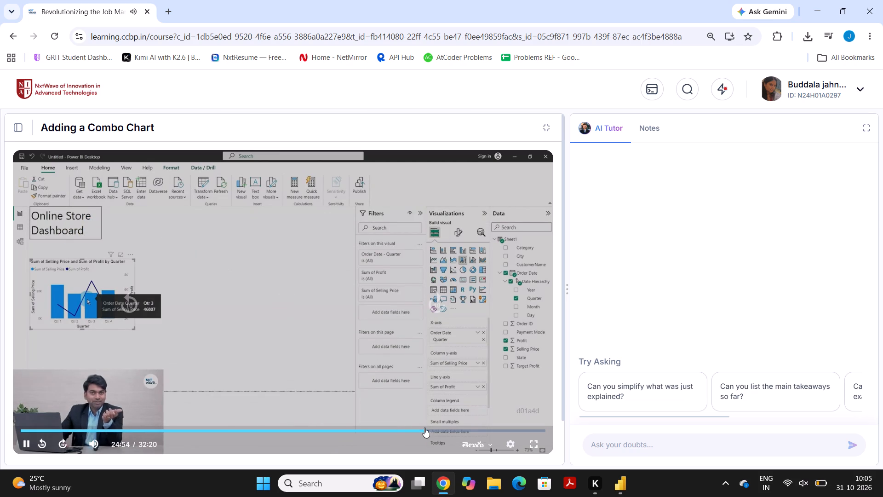
pyautogui.click(453, 426)
pyautogui.click(481, 425)
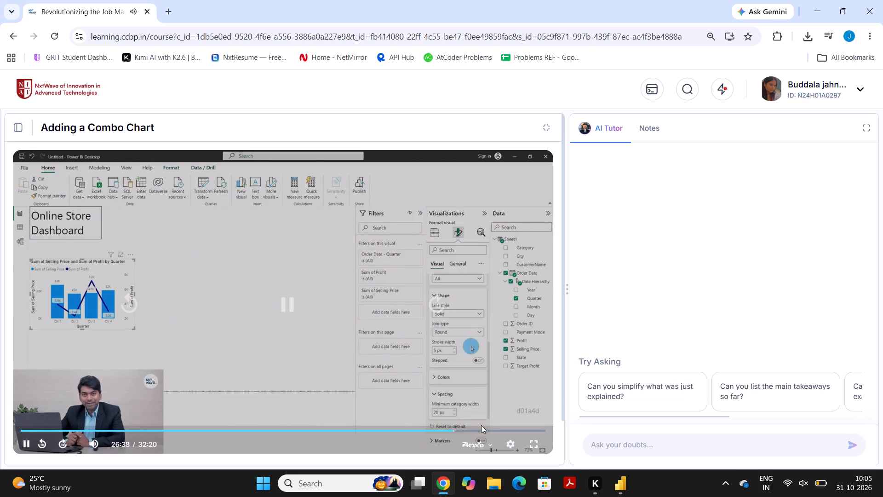
pyautogui.click(483, 433)
pyautogui.click(515, 434)
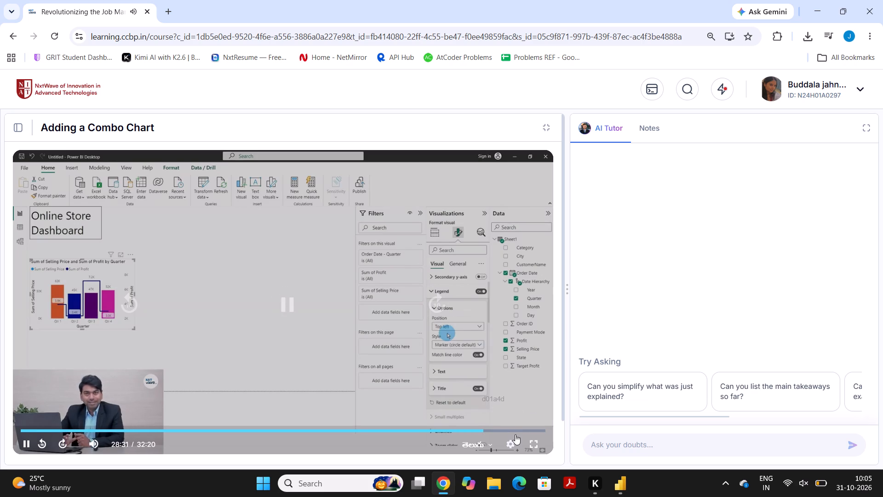
pyautogui.click(515, 434)
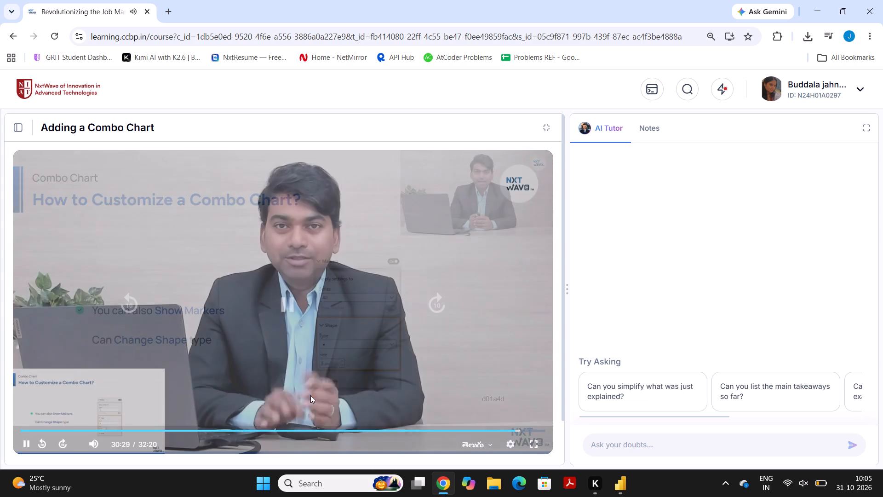
# Dismiss the learning streak pop-up and open the Course Introduction To Advanced PowerBI lesson in Advanced Visualization.
pyautogui.click(17, 122)
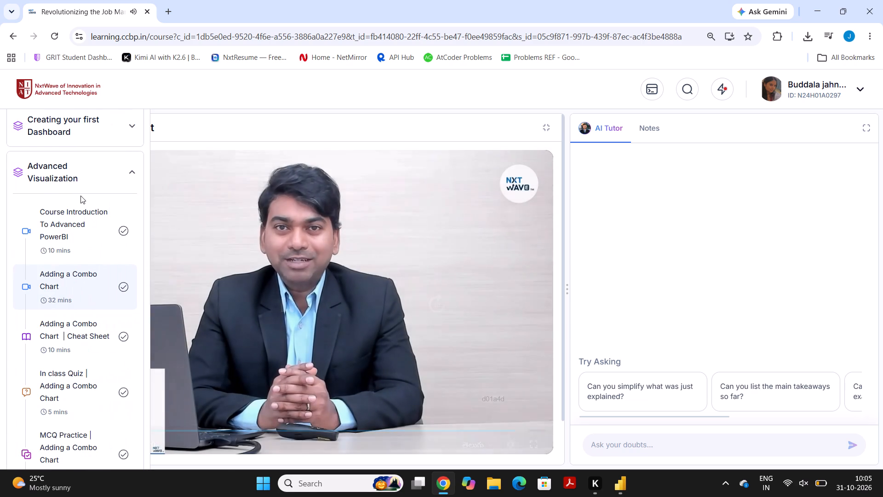
pyautogui.click(81, 222)
pyautogui.click(81, 222)
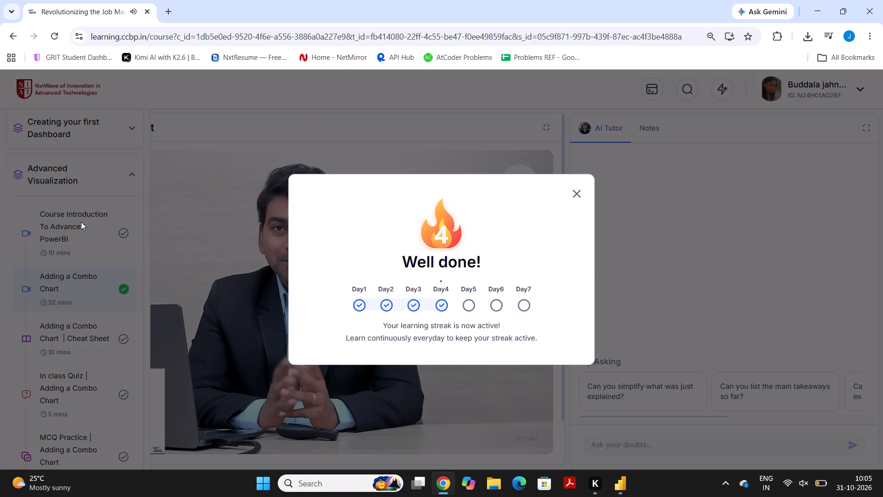
pyautogui.click(571, 192)
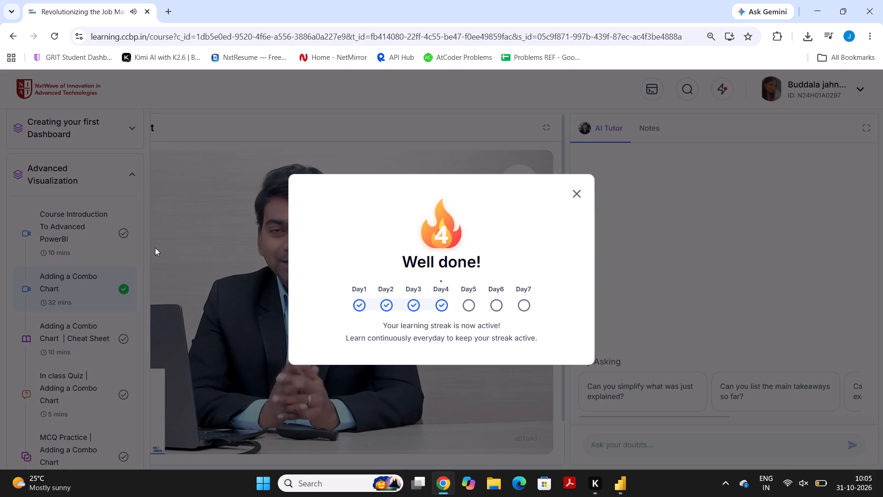
pyautogui.click(582, 194)
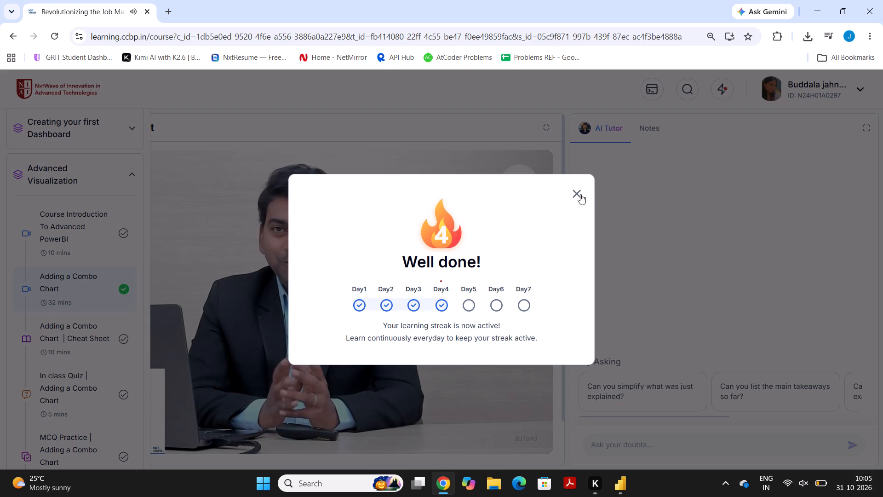
pyautogui.click(580, 194)
pyautogui.click(48, 234)
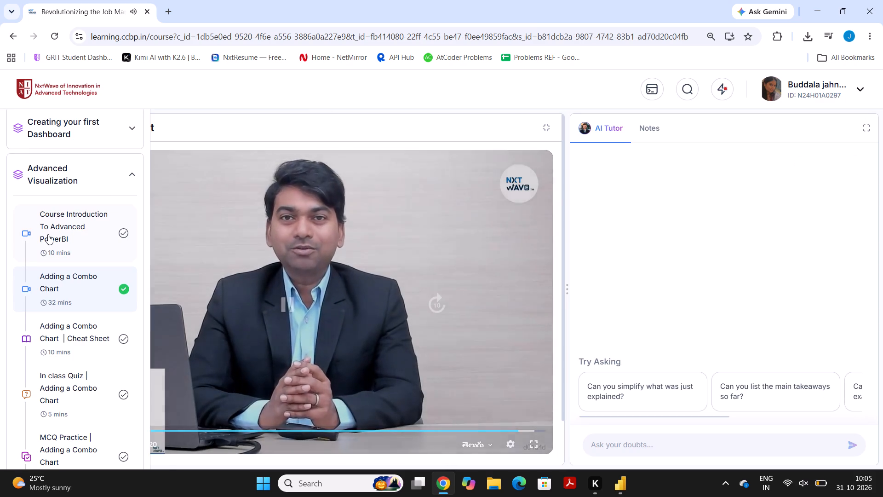
# Skim the course introduction video to the Dashboard slide near 6:04 and pause there to examine the sample Online Store Dashboard.
pyautogui.click(293, 295)
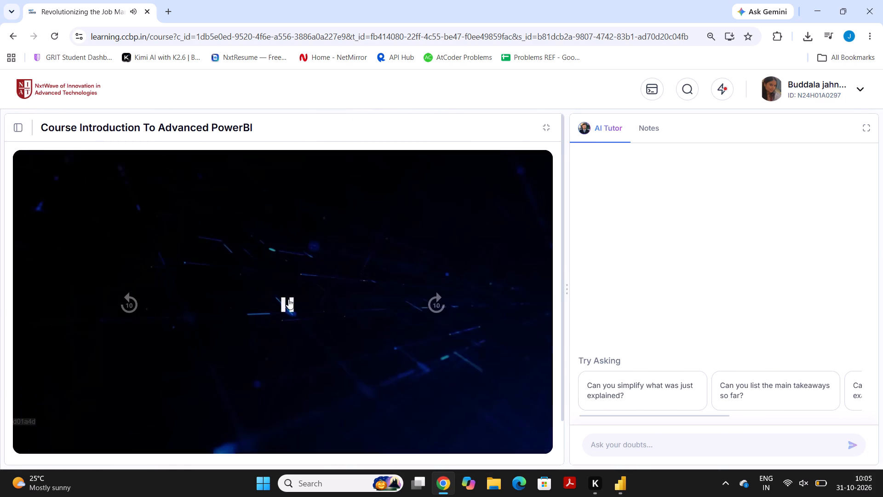
pyautogui.click(166, 427)
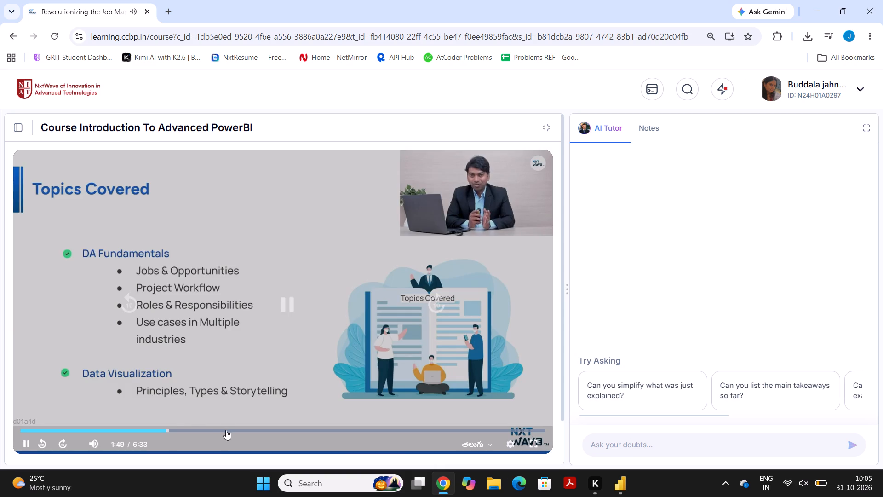
pyautogui.click(226, 430)
pyautogui.click(350, 424)
pyautogui.click(350, 426)
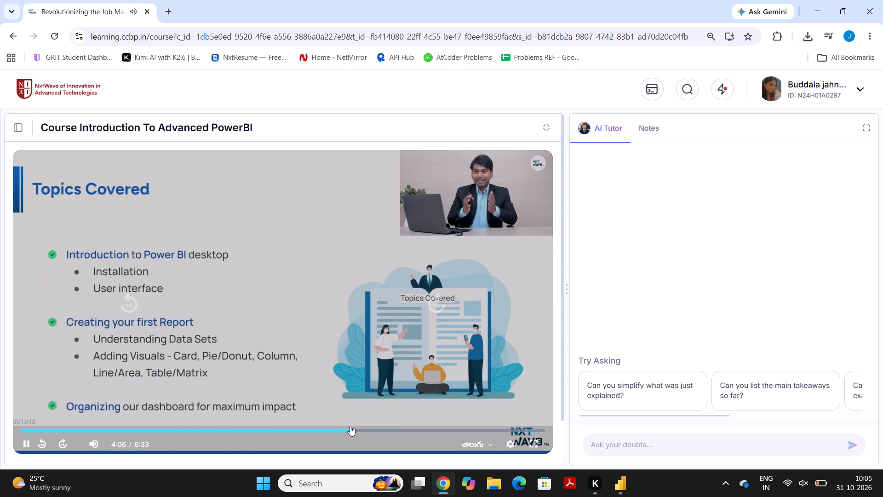
pyautogui.click(397, 428)
pyautogui.click(444, 424)
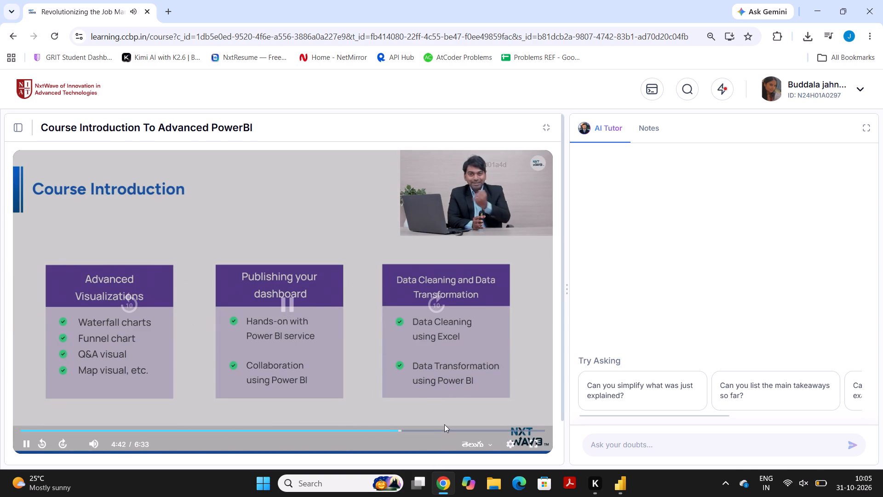
pyautogui.click(446, 430)
pyautogui.click(494, 428)
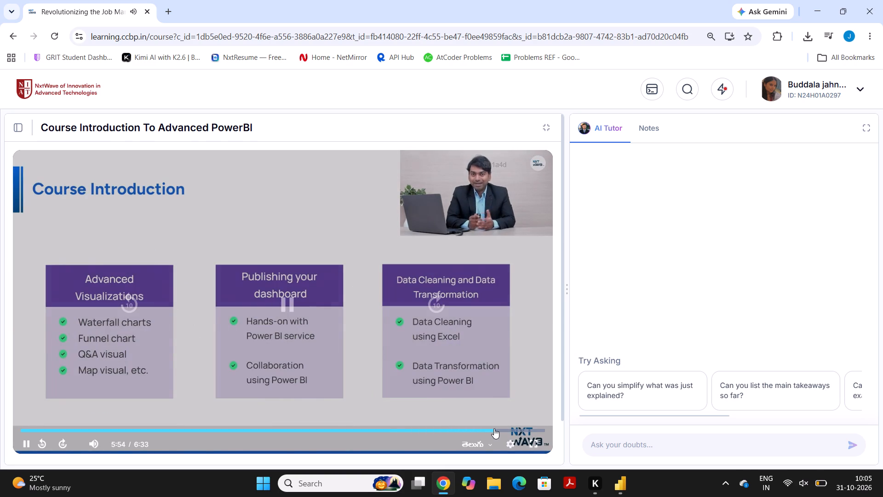
pyautogui.click(506, 429)
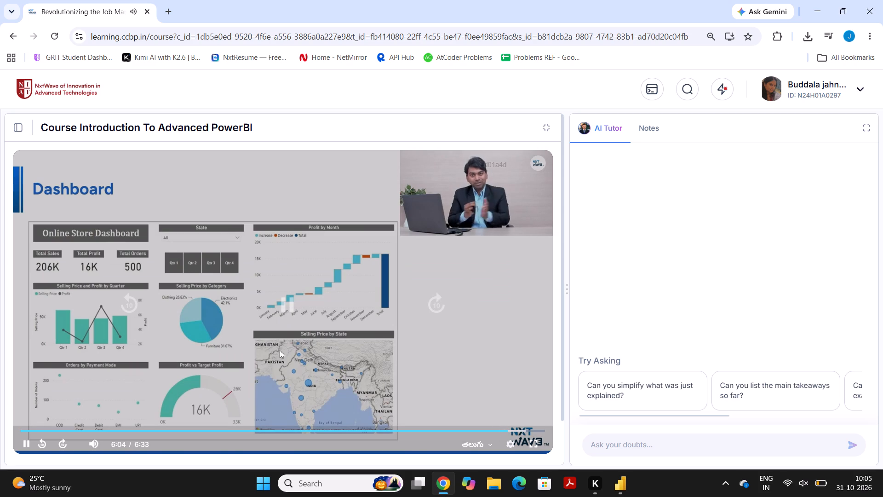
pyautogui.click(285, 306)
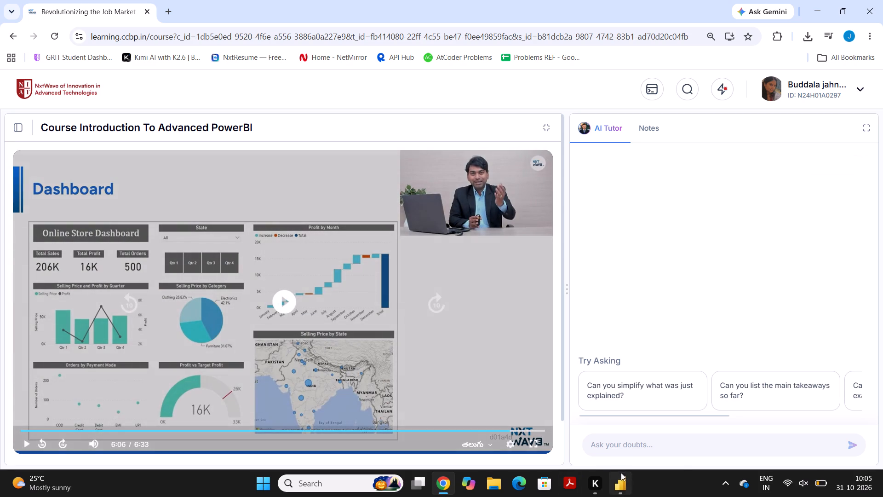
# Switch back to Power BI Desktop and enter "Selling Price By state" as the map visual's title text.
pyautogui.click(614, 482)
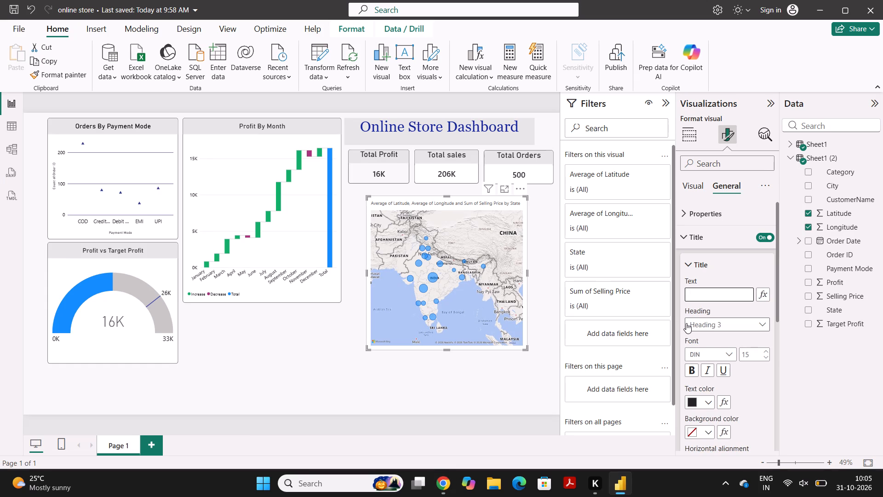
pyautogui.press('s')
pyautogui.write('elling')
pyautogui.press('space')
pyautogui.write('rice')
pyautogui.press('space')
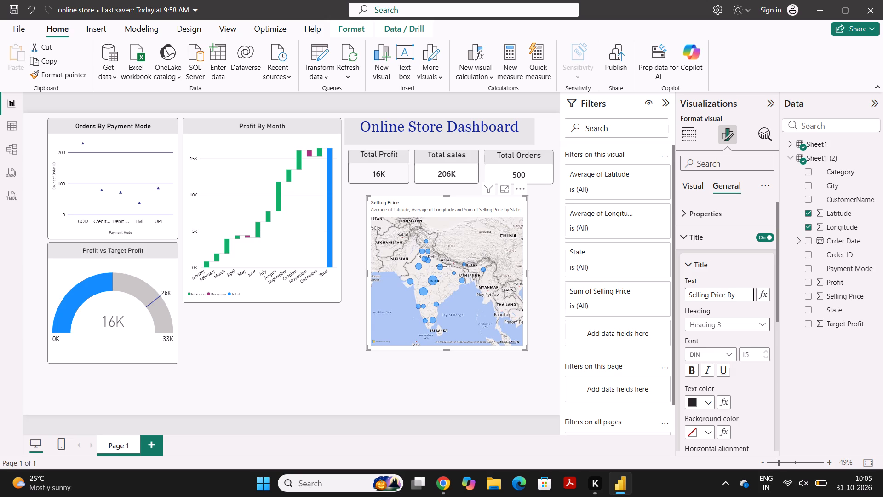
pyautogui.write('tate')
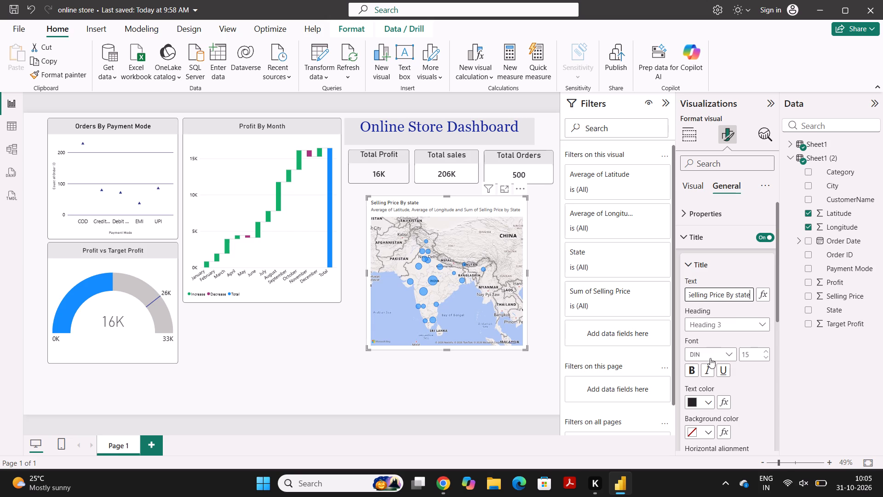
# Make the map visual's title bold and horizontally centered, and give it a light grey background.
pyautogui.click(694, 375)
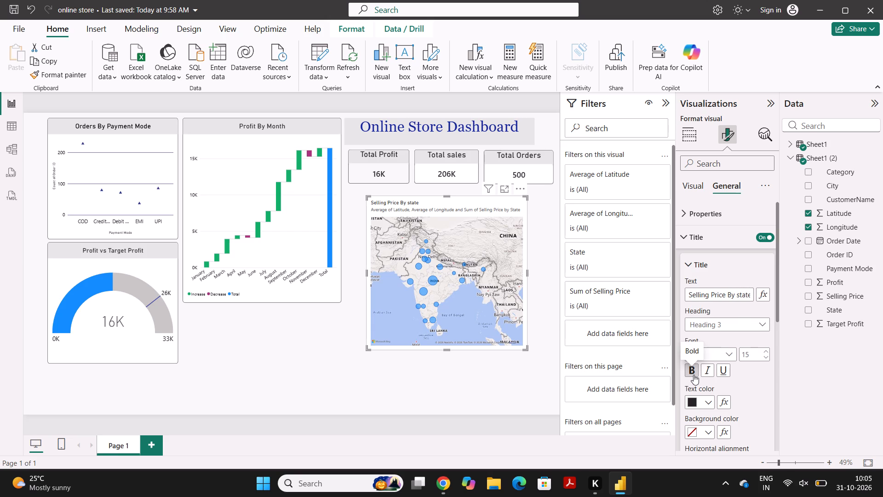
pyautogui.scroll(-1, 711, 438)
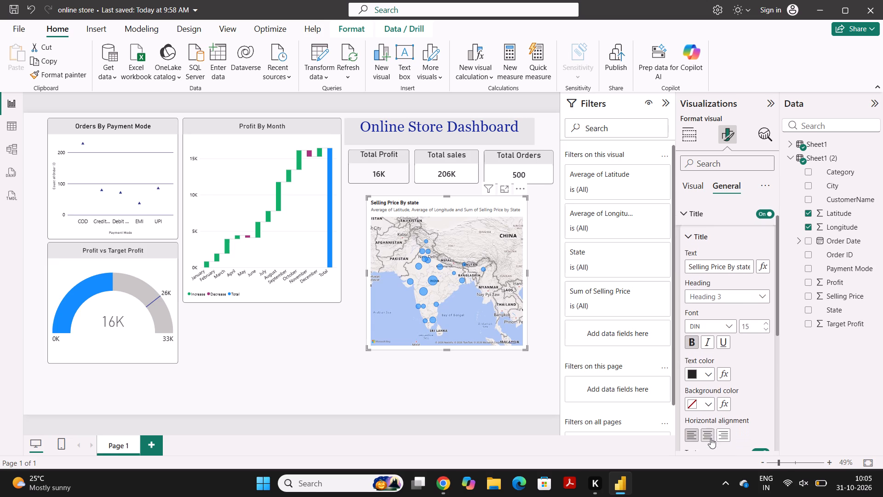
pyautogui.click(705, 433)
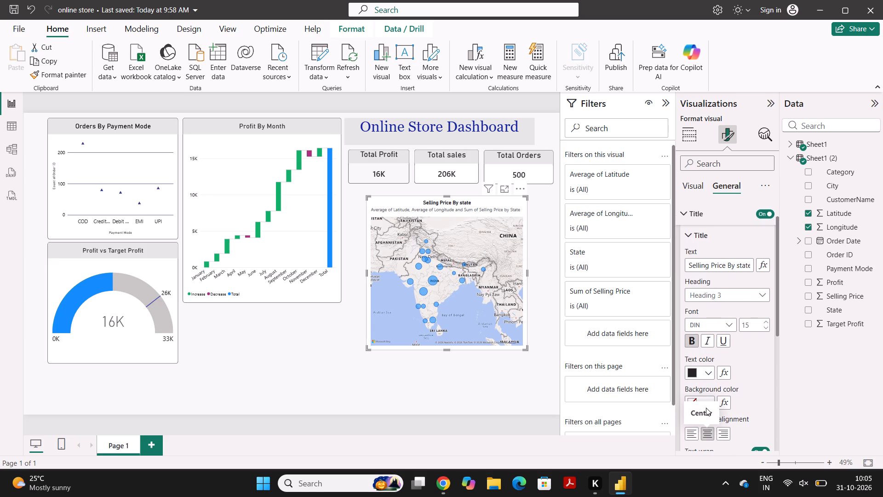
pyautogui.click(710, 403)
pyautogui.click(704, 198)
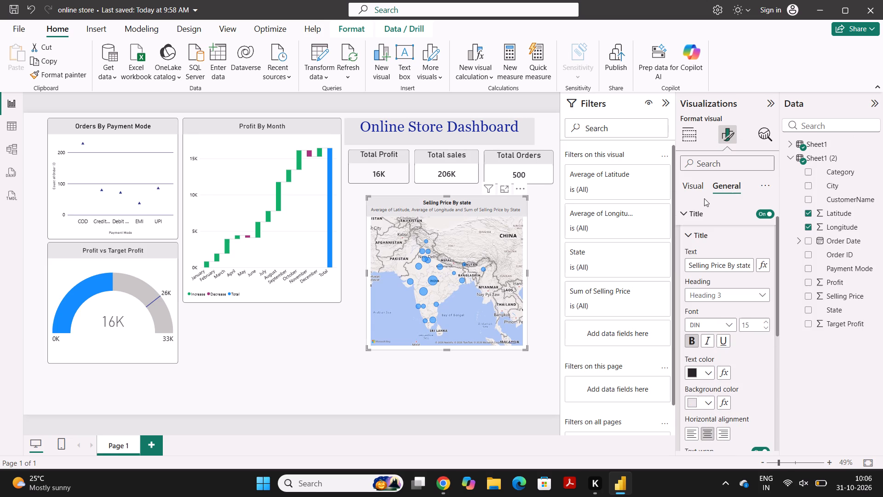
# Turn off the map visual's subtitle.
pyautogui.scroll(-2, 693, 323)
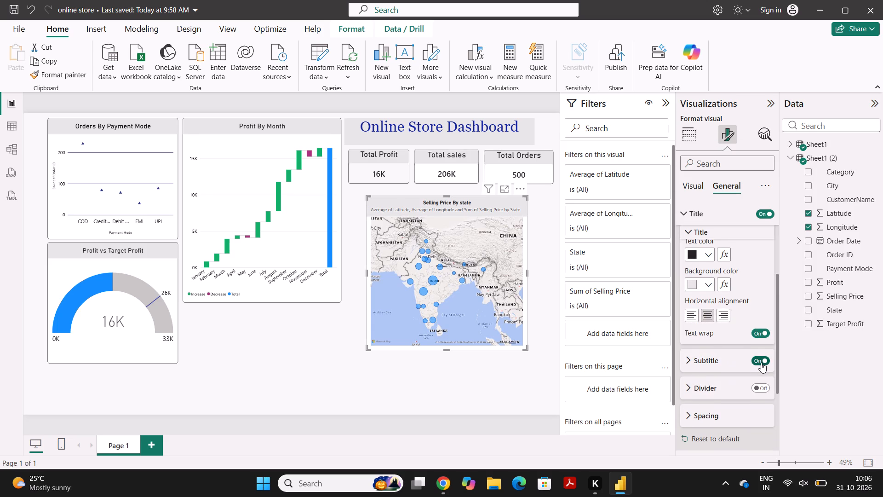
pyautogui.click(761, 363)
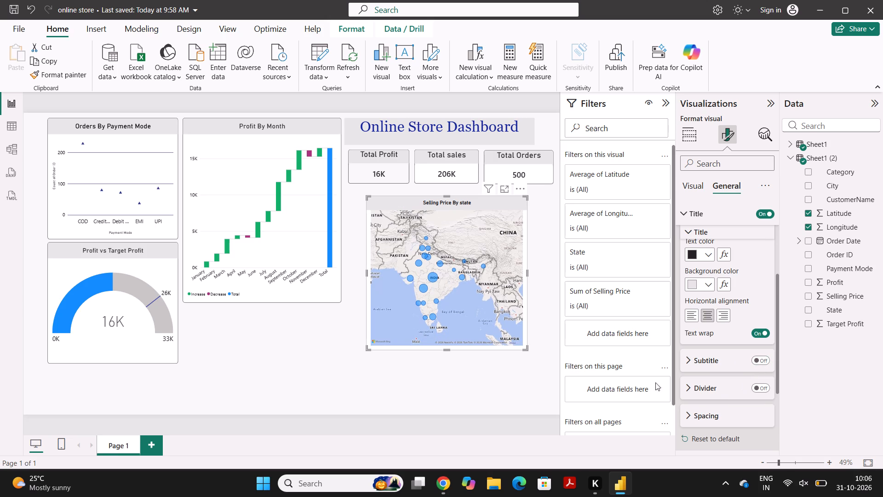
# Set the map visual's border color to black in its Effects settings.
pyautogui.scroll(-1, 677, 384)
pyautogui.scroll(-1, 742, 325)
pyautogui.scroll(3, 742, 325)
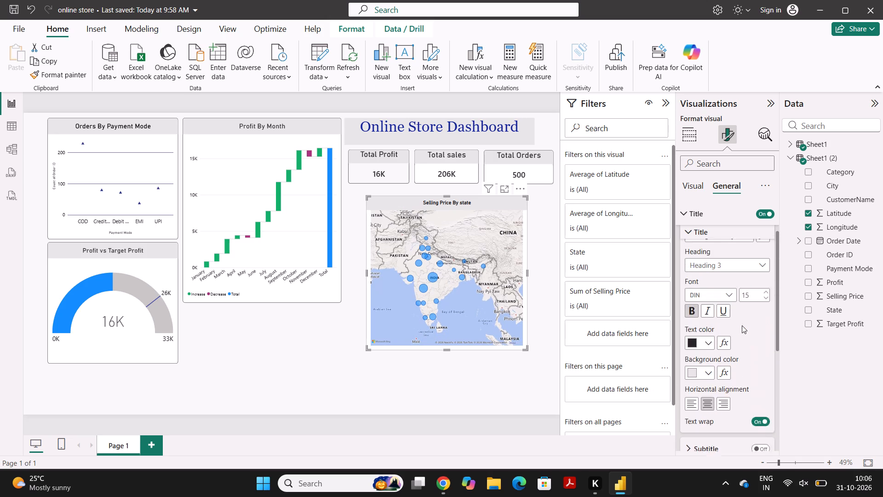
pyautogui.scroll(3, 742, 325)
pyautogui.scroll(-4, 742, 325)
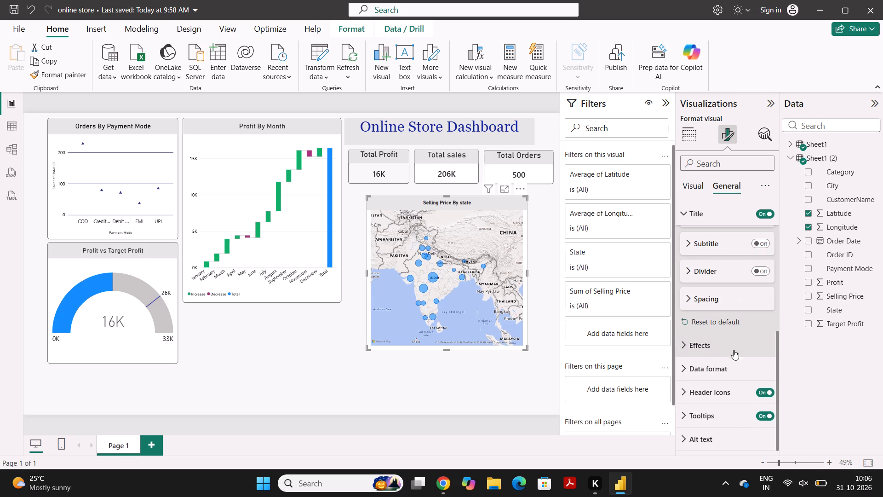
pyautogui.scroll(-1, 723, 389)
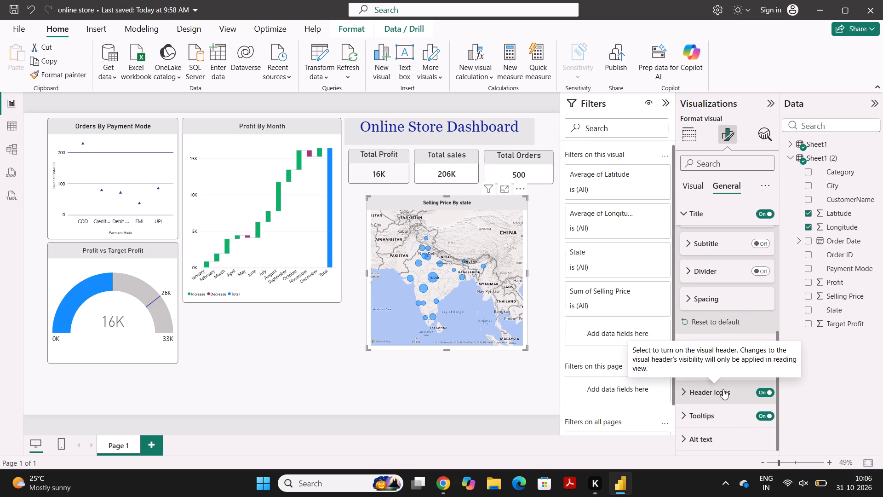
pyautogui.scroll(1, 723, 389)
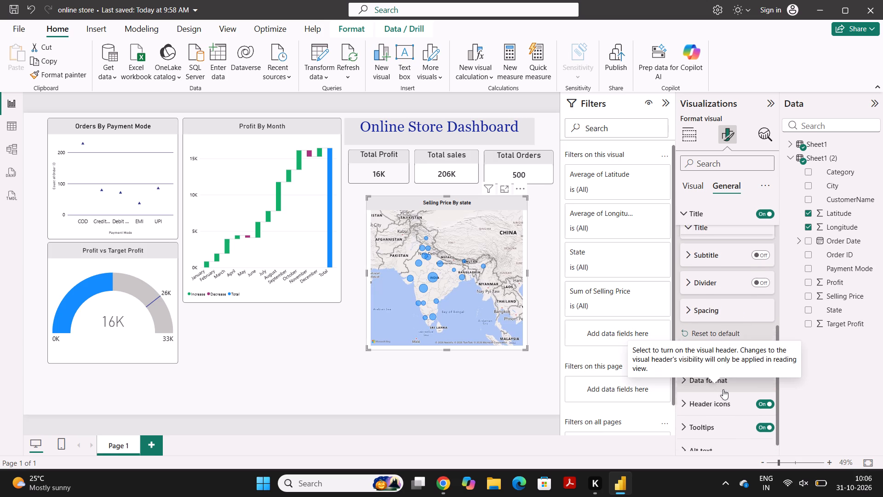
pyautogui.scroll(4, 723, 389)
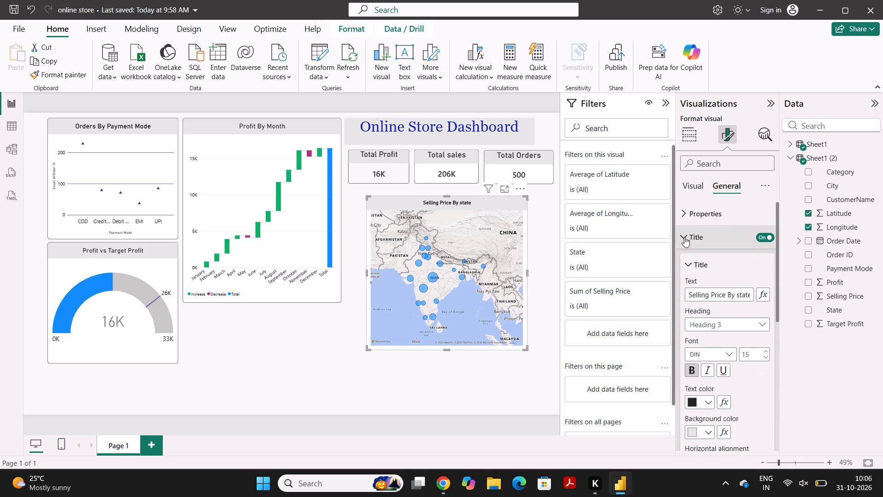
pyautogui.click(684, 237)
pyautogui.click(686, 255)
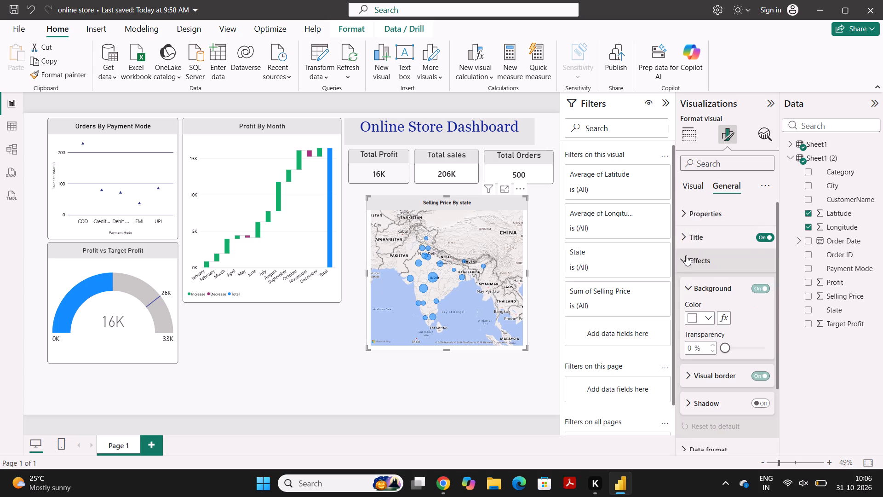
pyautogui.scroll(-1, 686, 255)
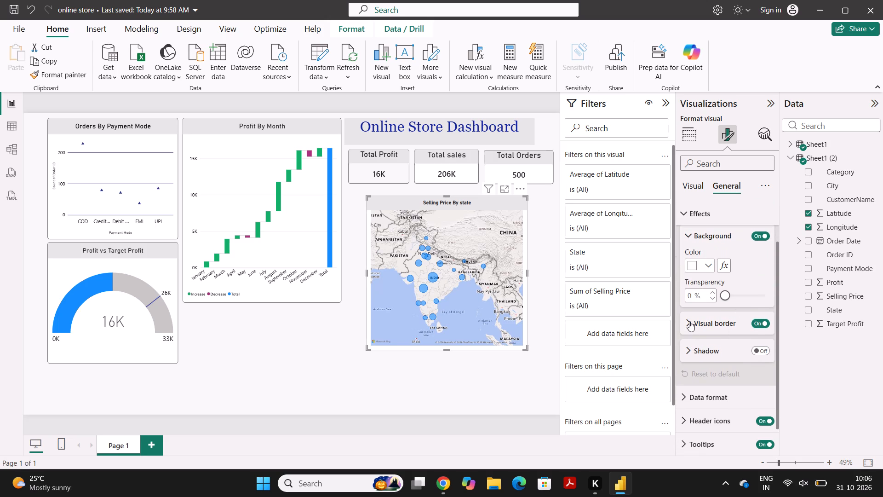
pyautogui.click(689, 321)
pyautogui.click(708, 357)
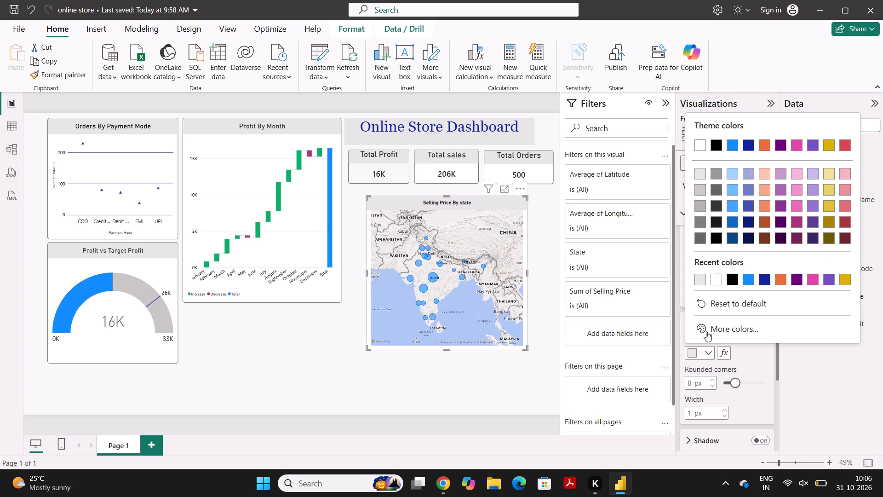
pyautogui.click(713, 238)
pyautogui.click(527, 400)
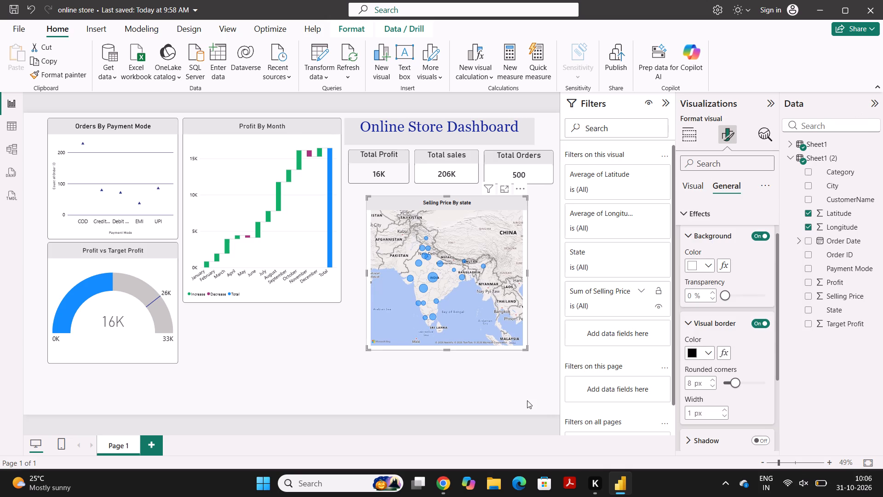
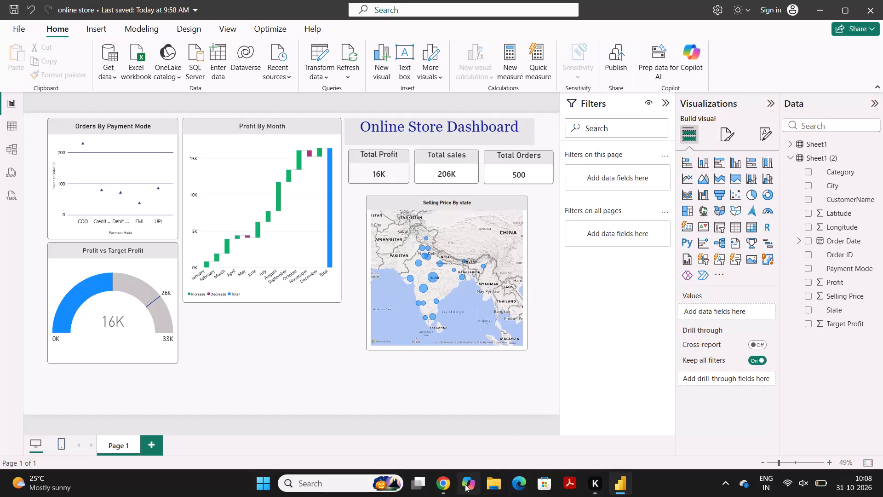
# Switch to Chrome to compare with the course's sample dashboard, and return to Power BI Desktop.
pyautogui.click(447, 484)
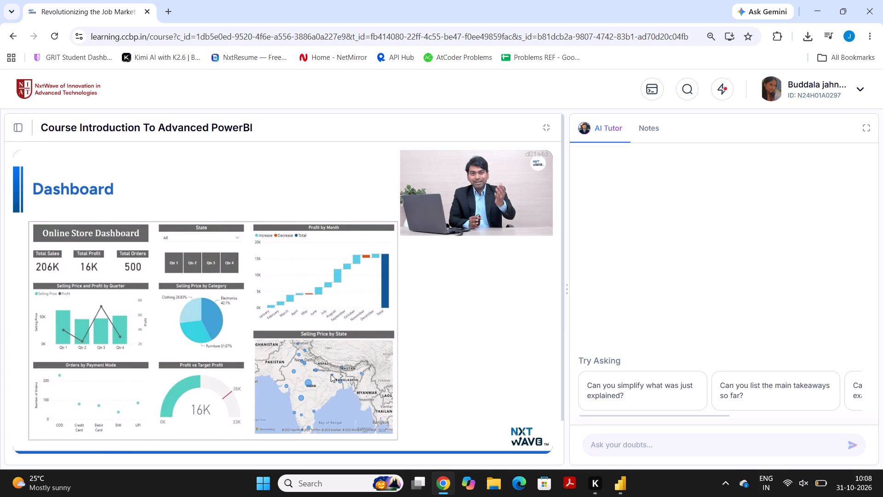
pyautogui.click(617, 485)
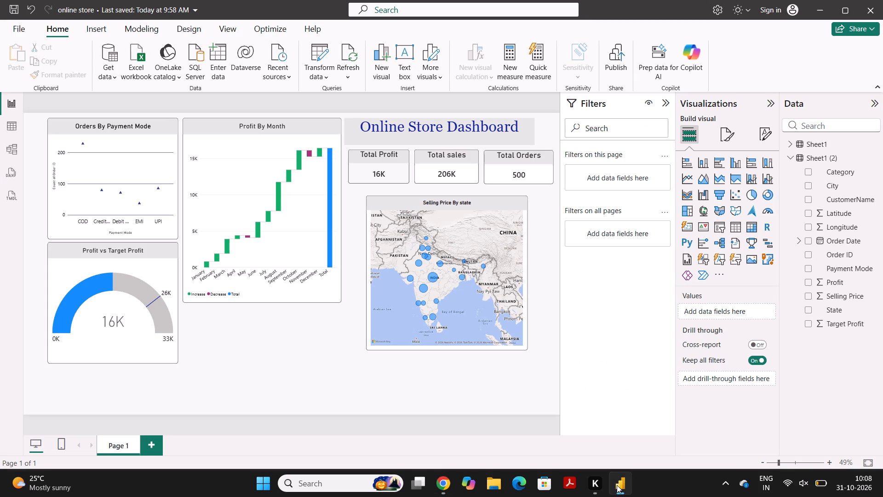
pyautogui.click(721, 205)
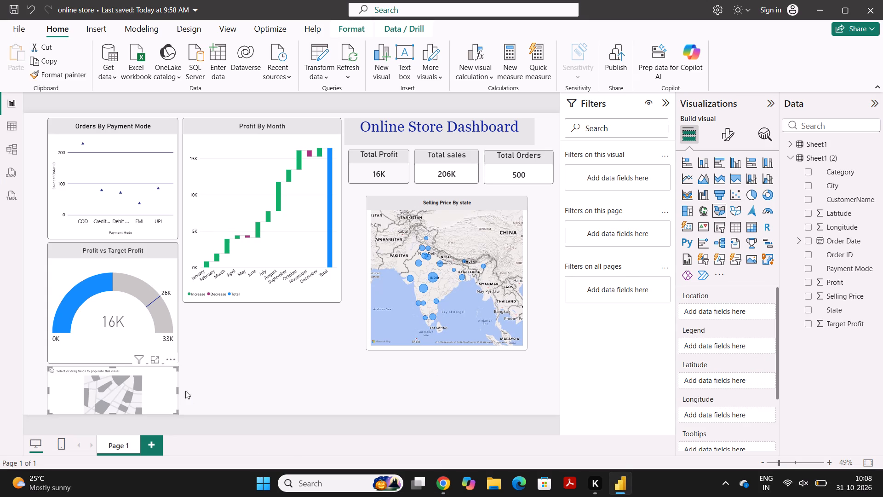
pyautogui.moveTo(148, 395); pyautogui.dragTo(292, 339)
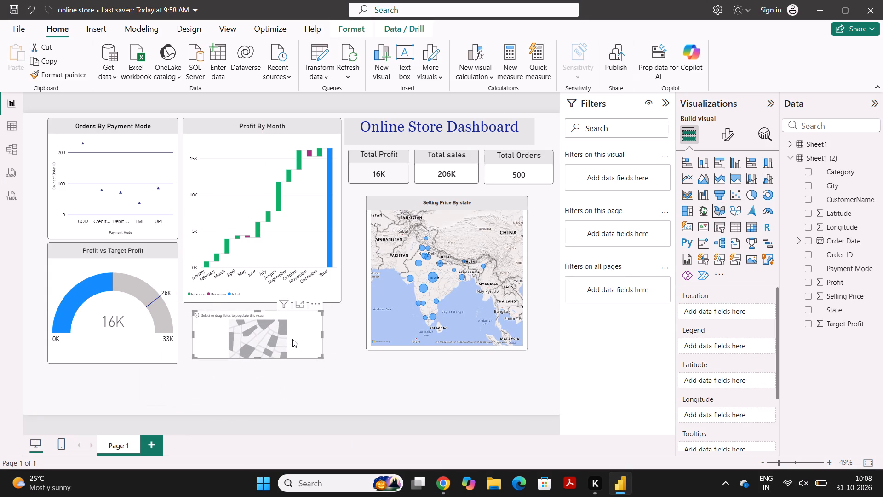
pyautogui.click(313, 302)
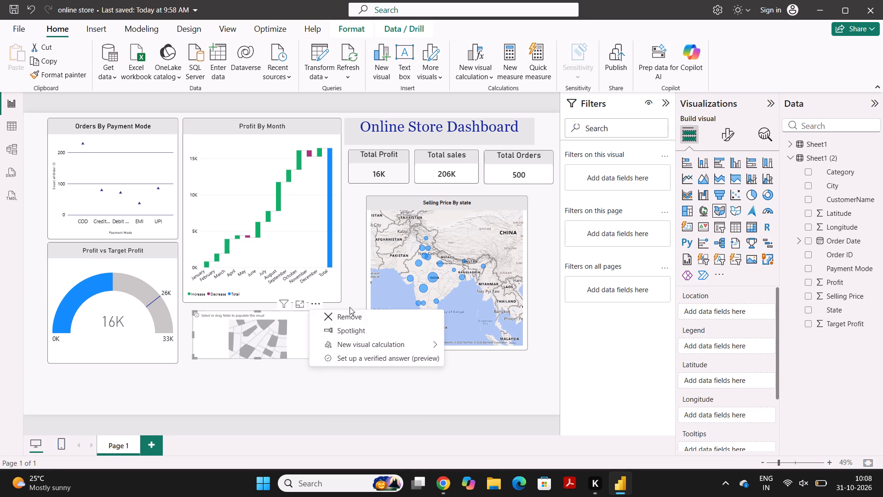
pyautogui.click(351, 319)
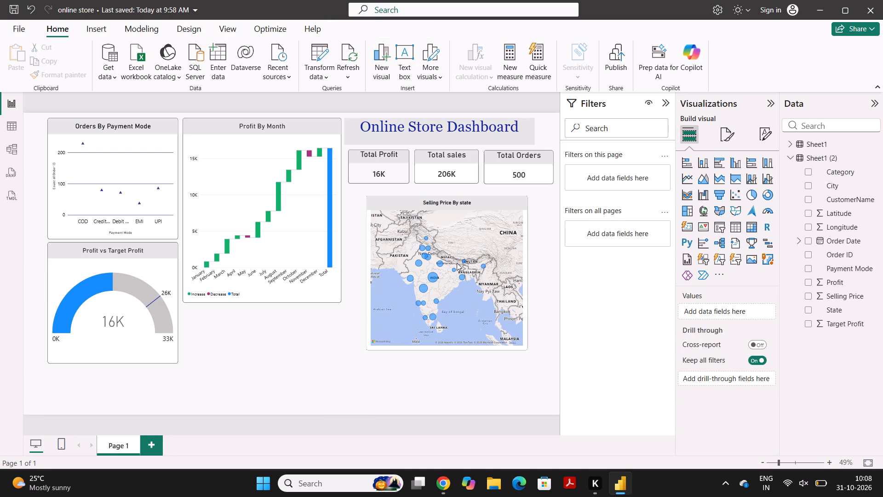
# Convert the Selling Price By state map visual into a filled map.
pyautogui.click(457, 263)
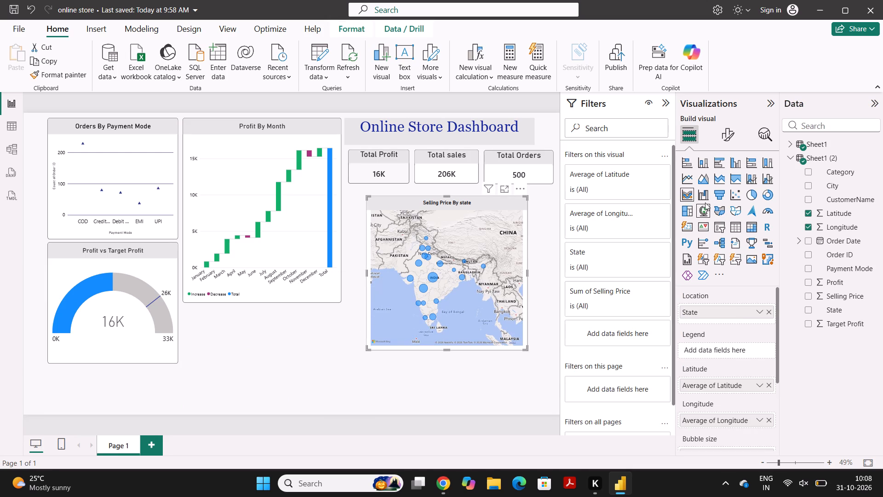
pyautogui.click(715, 207)
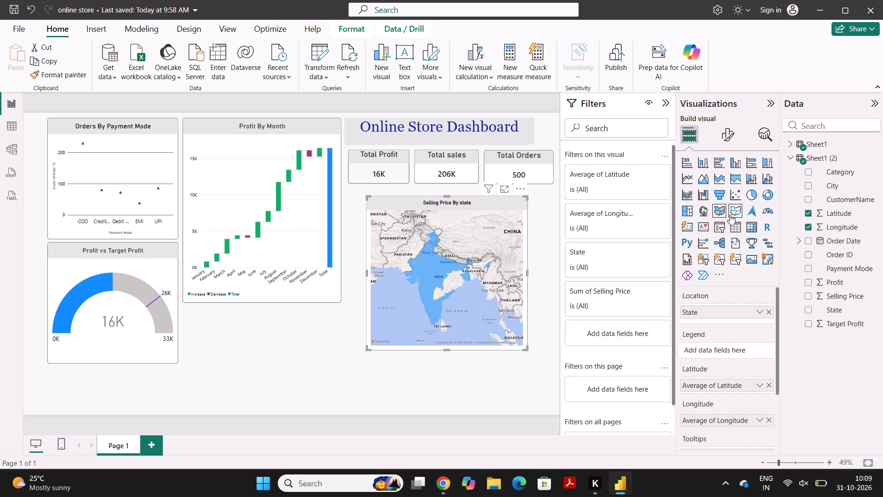
pyautogui.click(720, 215)
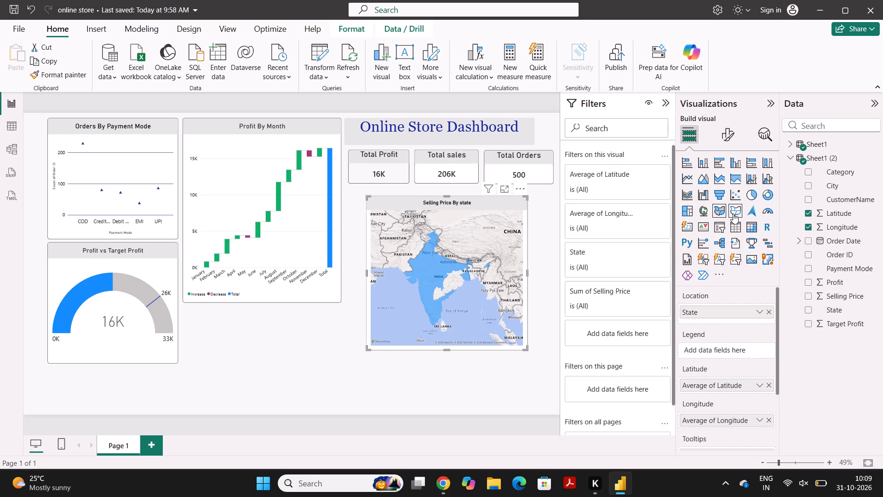
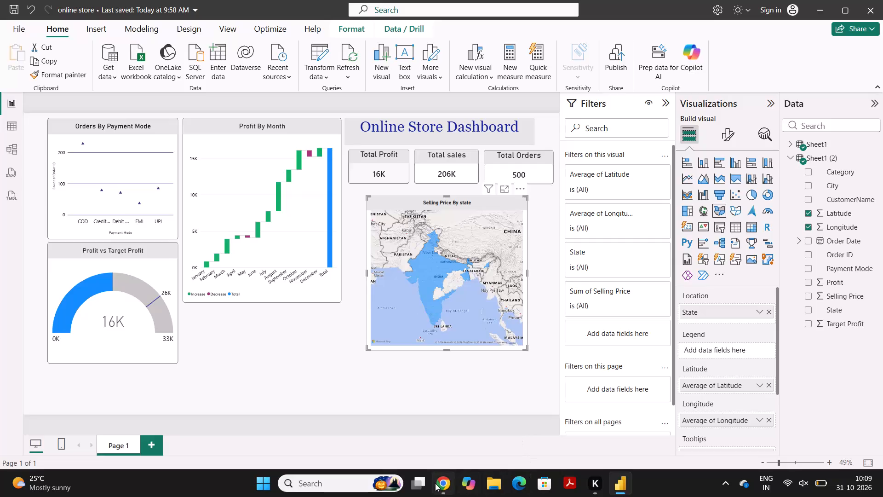
# Switch to Chrome and open the Adding a Combo Chart lesson in the Advanced Visualization section.
pyautogui.click(435, 483)
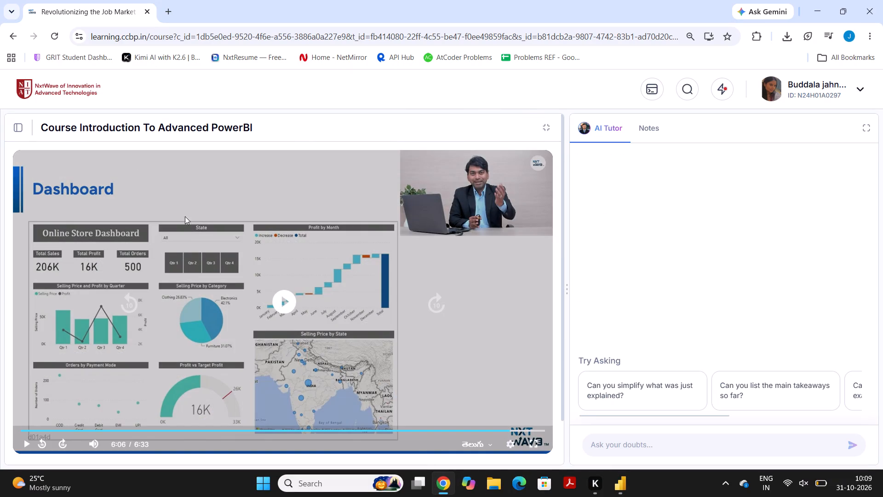
pyautogui.click(15, 128)
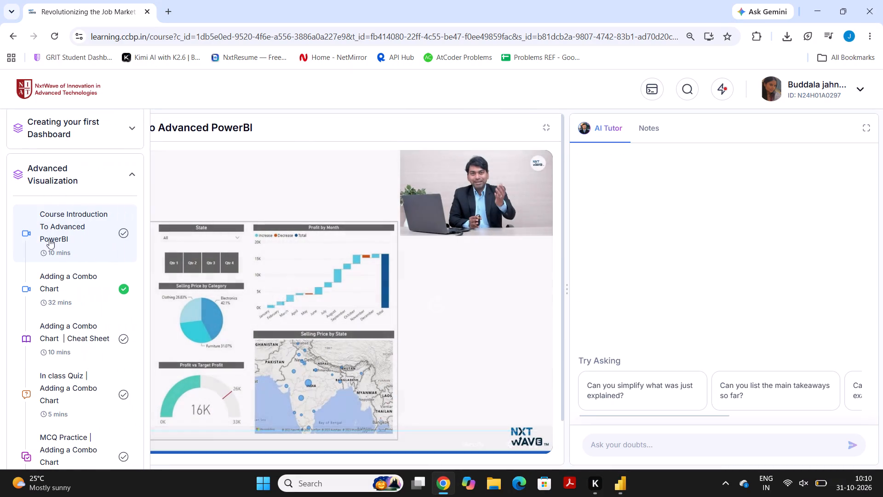
pyautogui.click(86, 295)
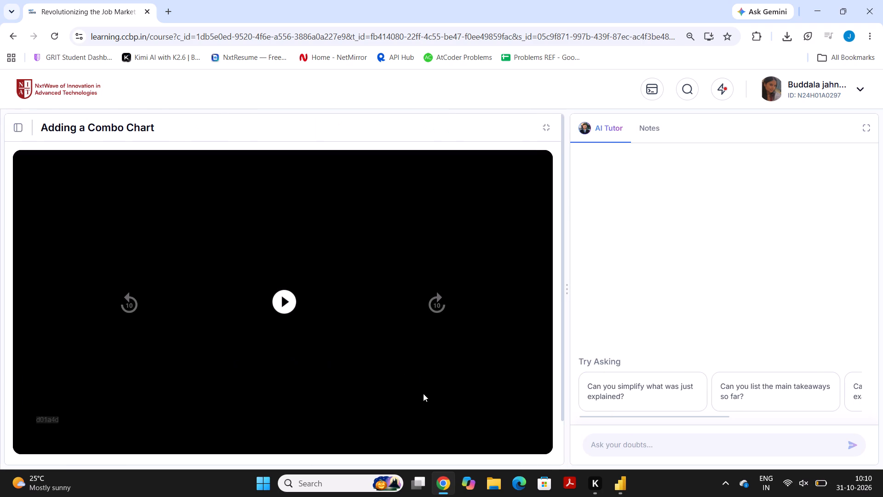
# Skim the lesson video for the part showing which combo chart visual to insert, and return to Power BI Desktop.
pyautogui.click(291, 300)
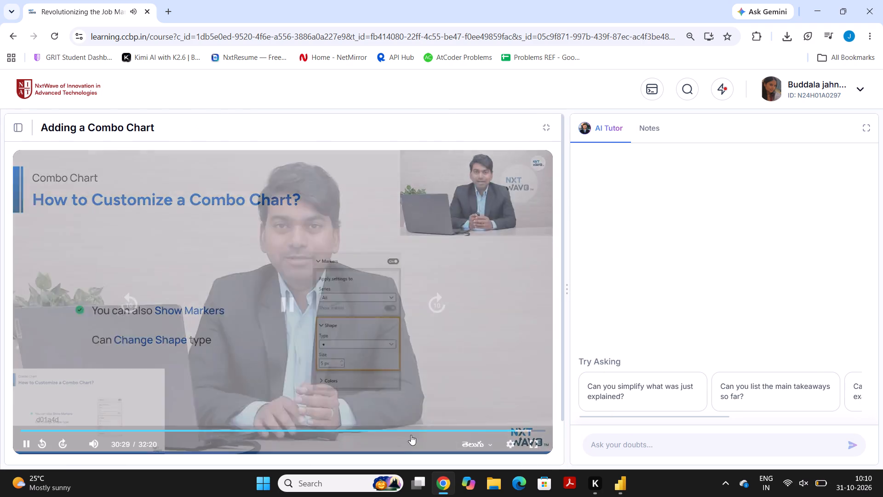
pyautogui.click(416, 428)
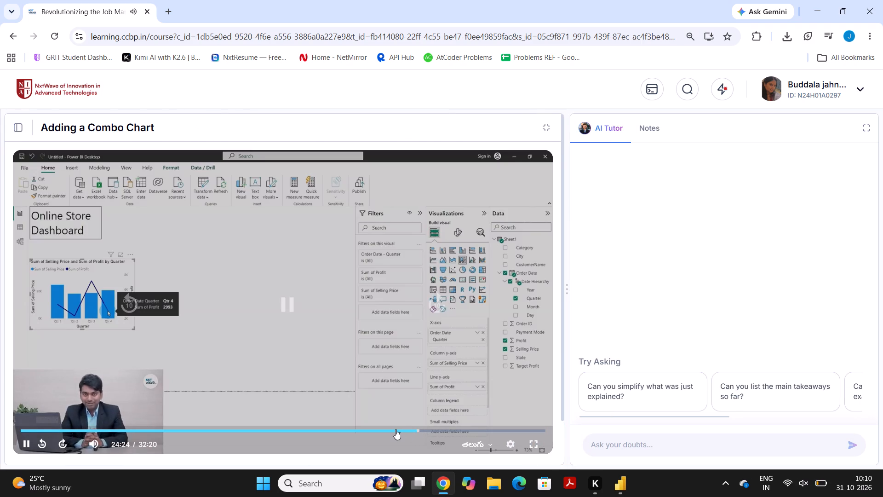
pyautogui.click(396, 429)
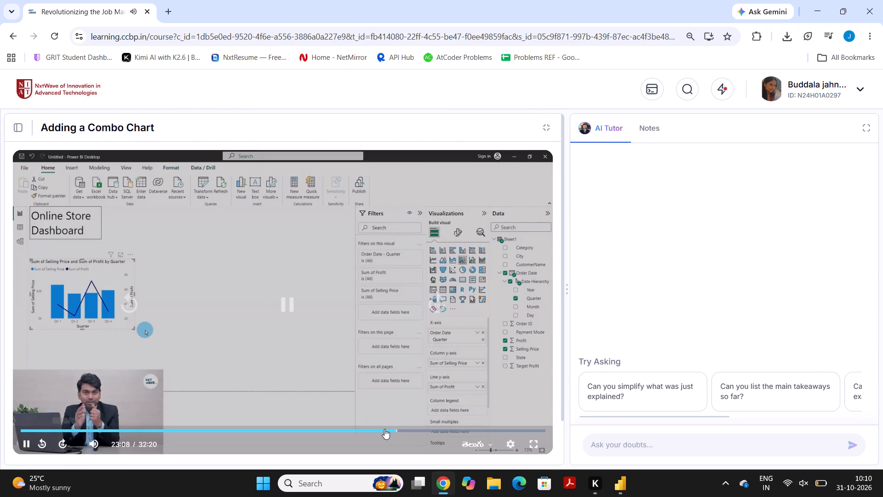
pyautogui.click(384, 428)
pyautogui.click(373, 427)
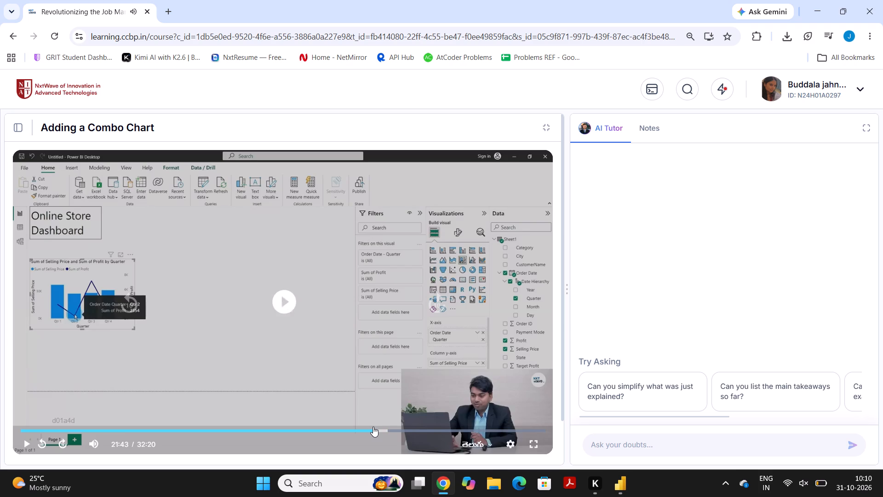
pyautogui.click(355, 428)
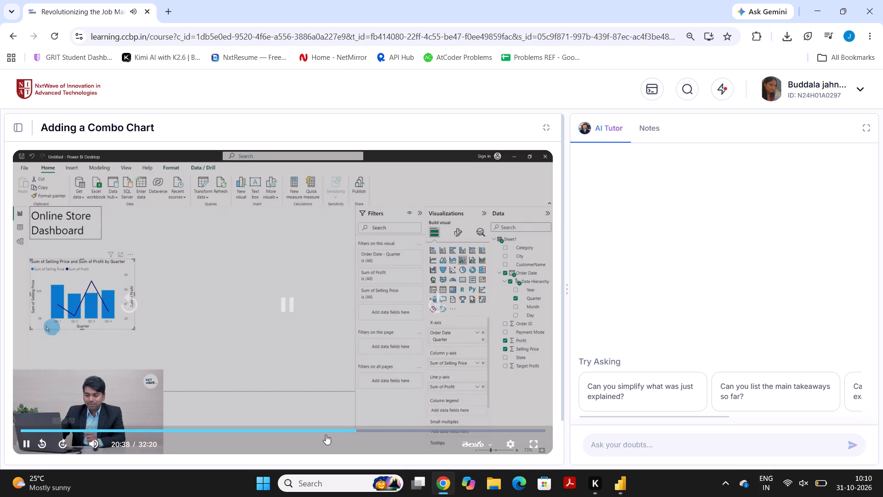
pyautogui.click(324, 434)
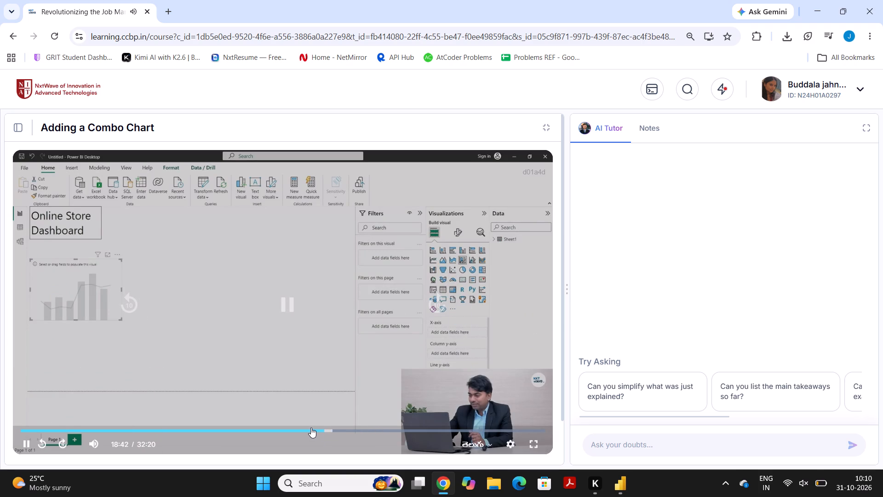
pyautogui.click(311, 428)
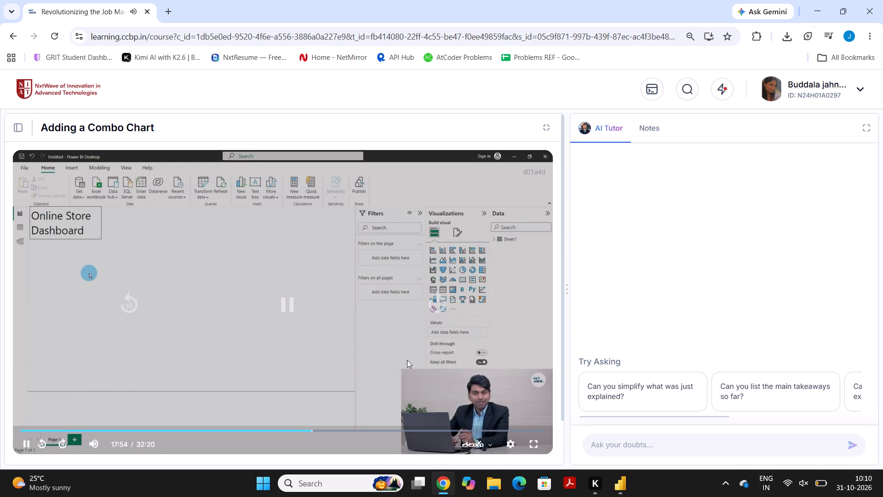
pyautogui.press('Right')
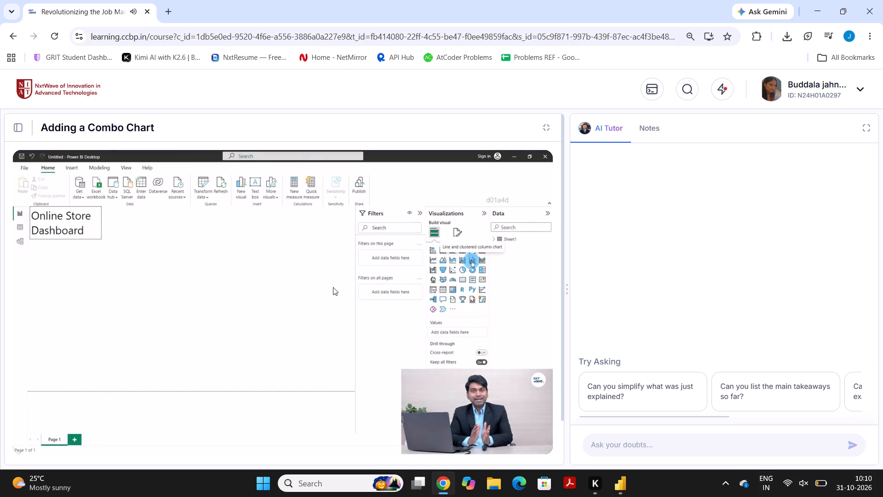
pyautogui.press('Right')
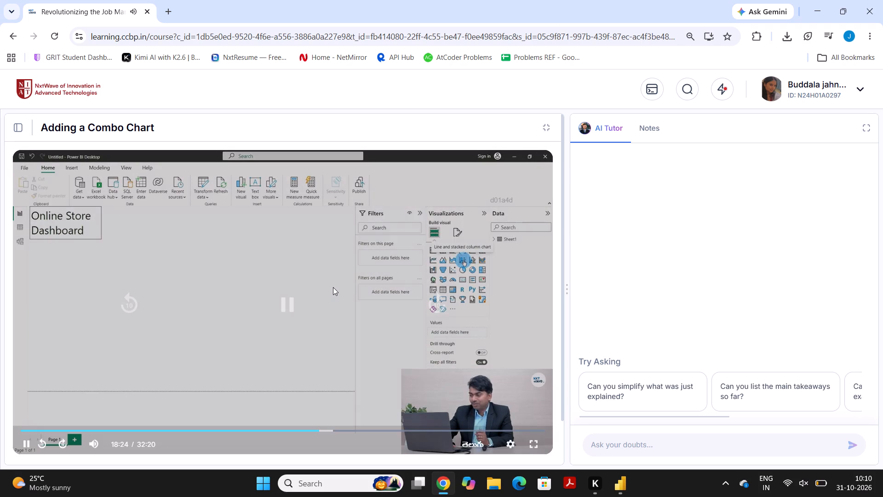
pyautogui.press('Right')
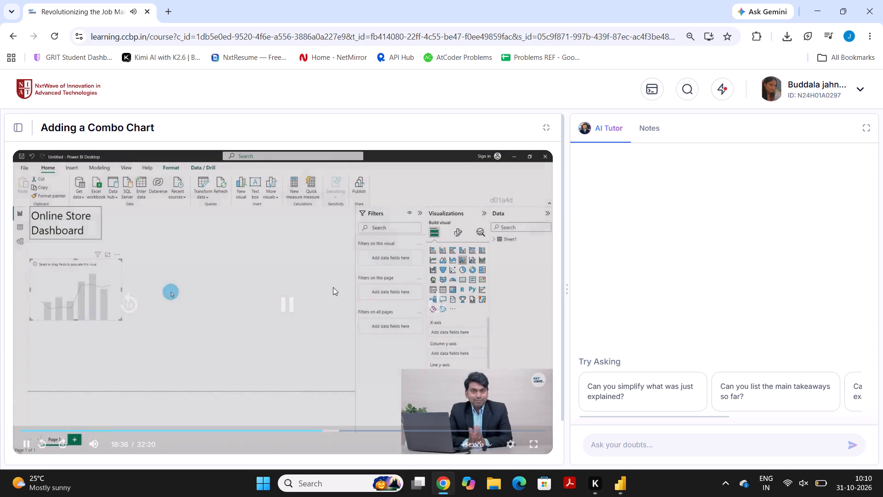
pyautogui.click(333, 287)
pyautogui.press('Left')
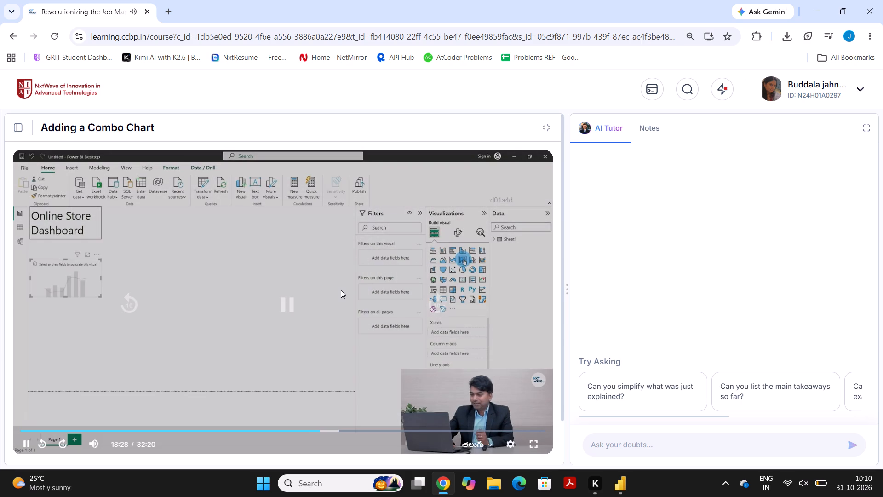
pyautogui.click(341, 290)
pyautogui.click(286, 297)
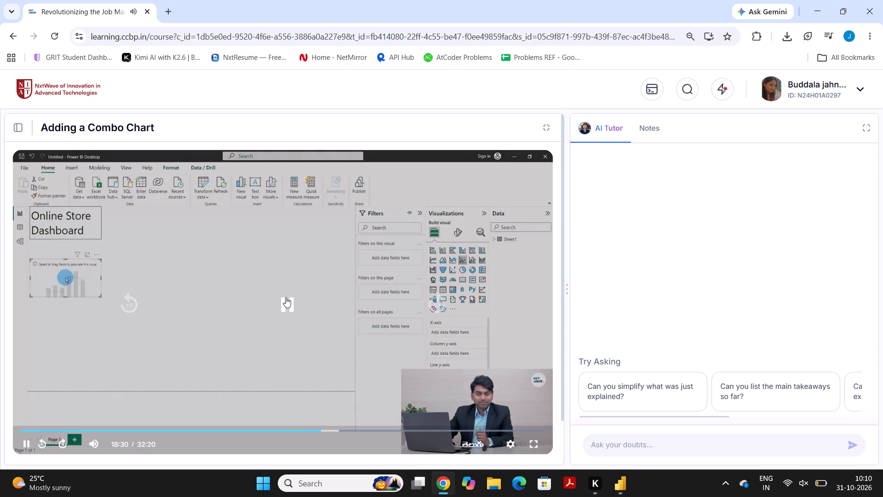
pyautogui.click(614, 491)
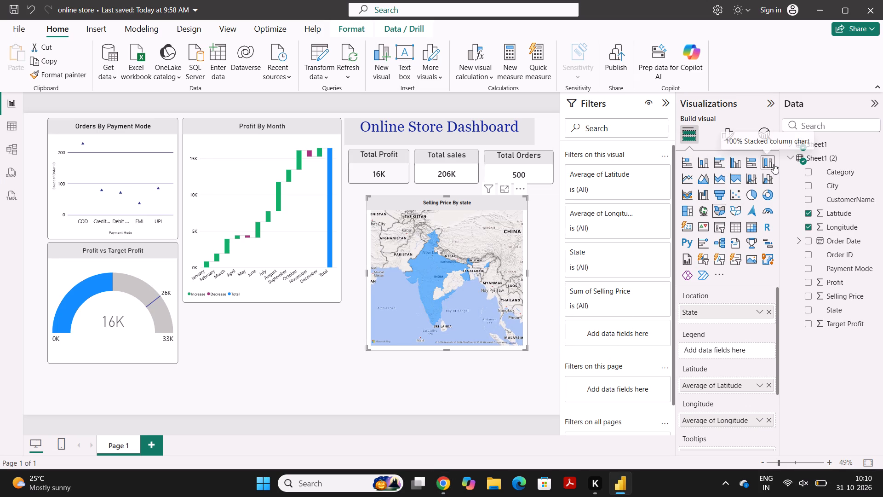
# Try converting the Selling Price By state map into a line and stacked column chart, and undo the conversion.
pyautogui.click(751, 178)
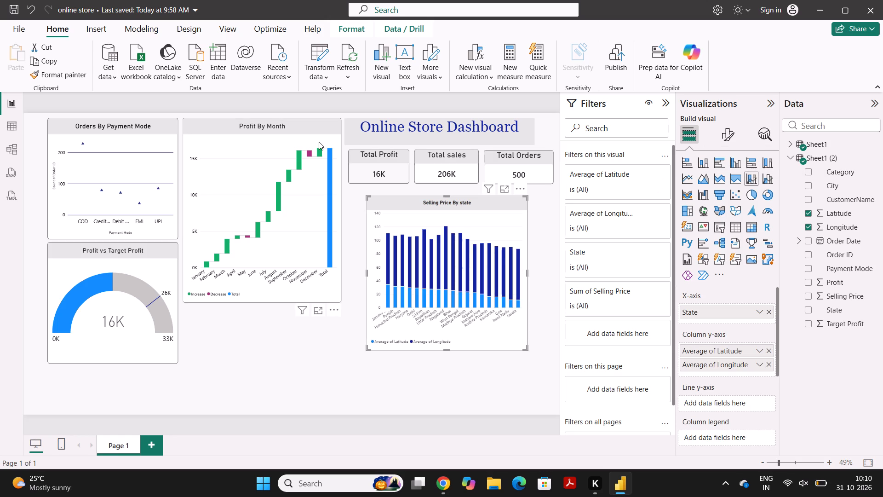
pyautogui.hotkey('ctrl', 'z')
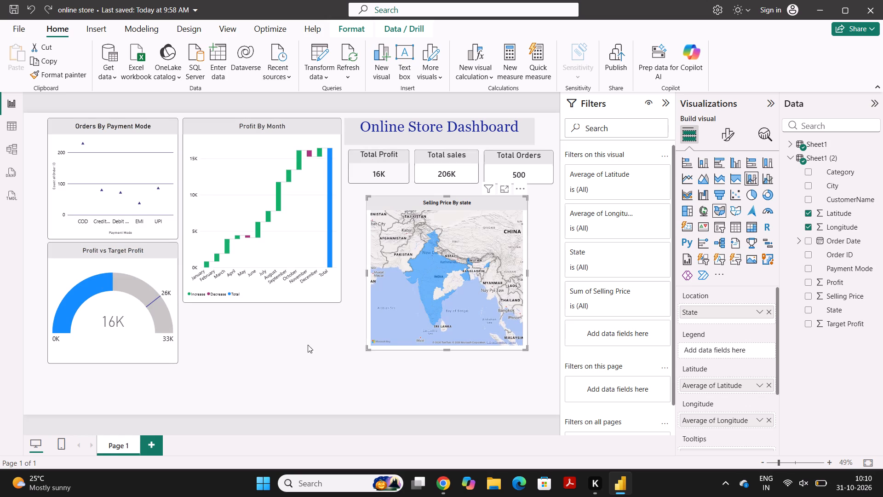
# Insert a new line and stacked column chart, place it beneath Profit By Month, and extend its height downward.
pyautogui.click(330, 362)
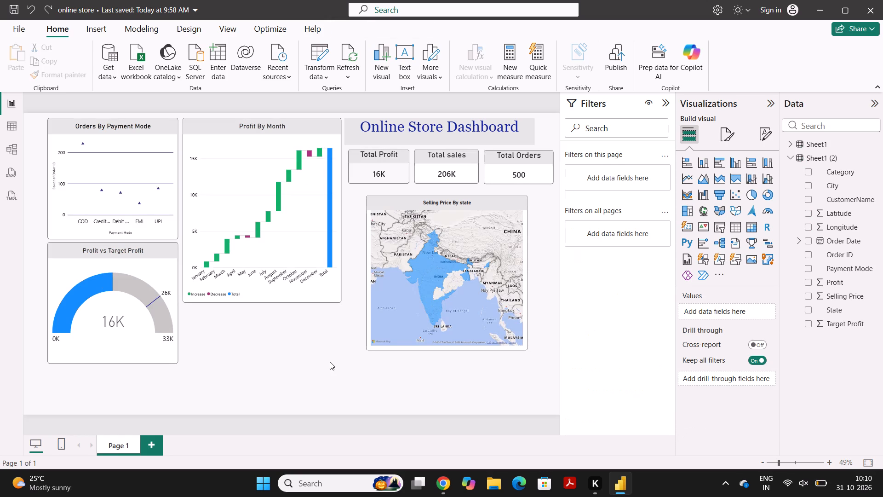
pyautogui.click(752, 181)
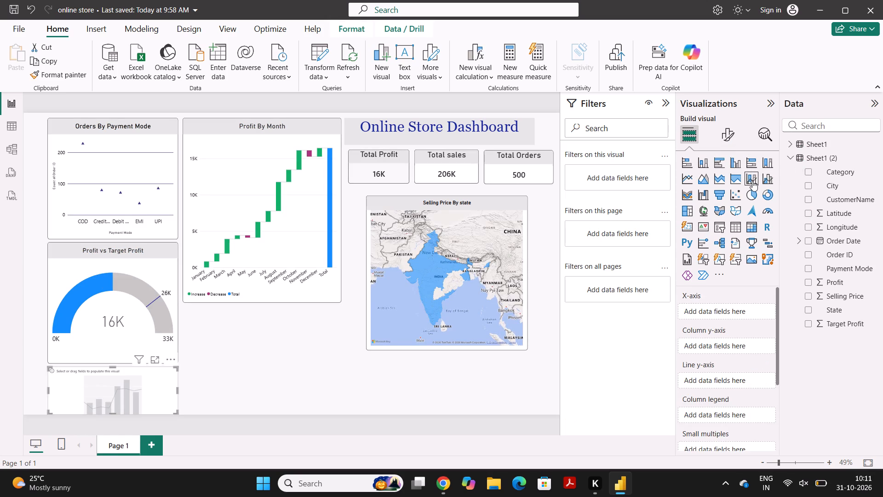
pyautogui.moveTo(102, 399); pyautogui.dragTo(272, 345)
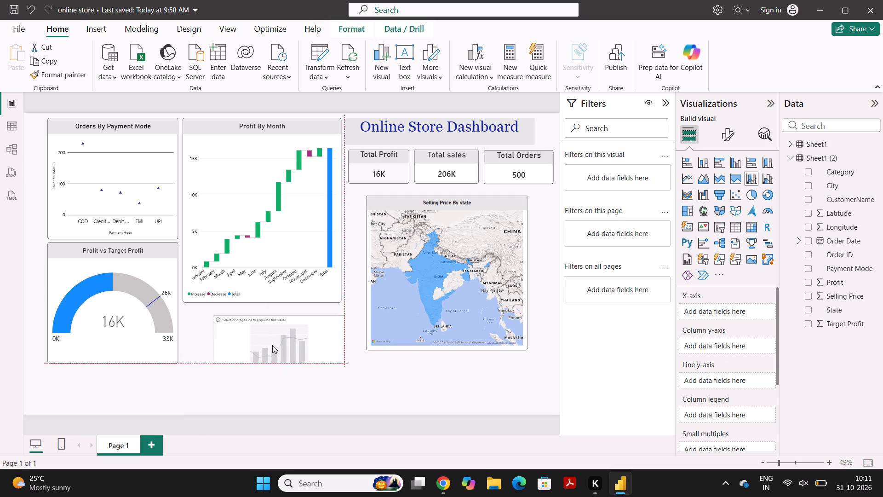
pyautogui.moveTo(272, 345); pyautogui.dragTo(258, 345)
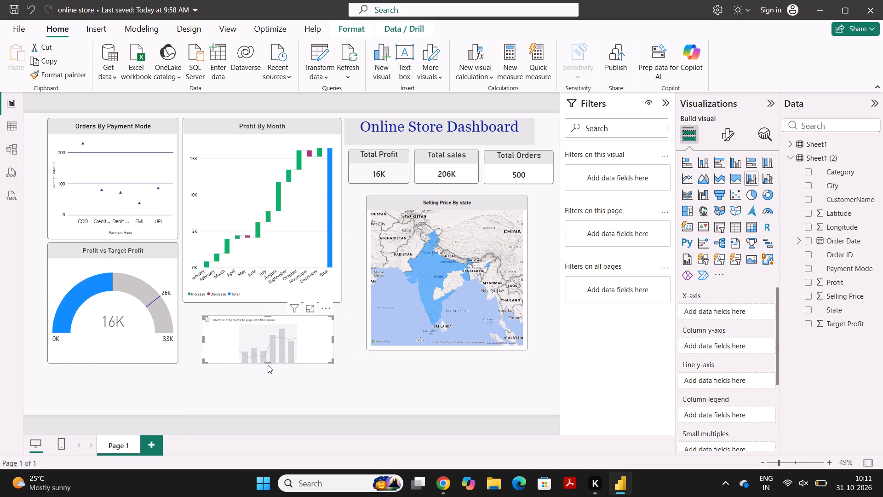
pyautogui.moveTo(269, 361); pyautogui.dragTo(269, 369)
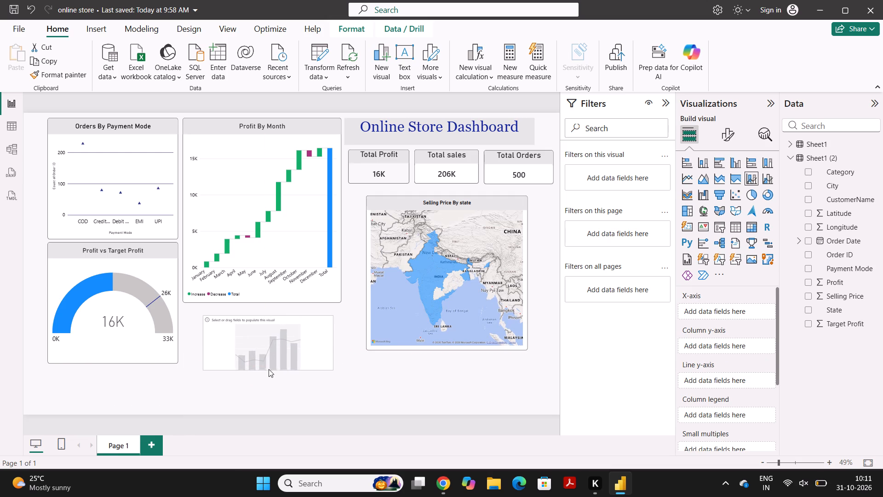
pyautogui.moveTo(269, 369); pyautogui.dragTo(264, 403)
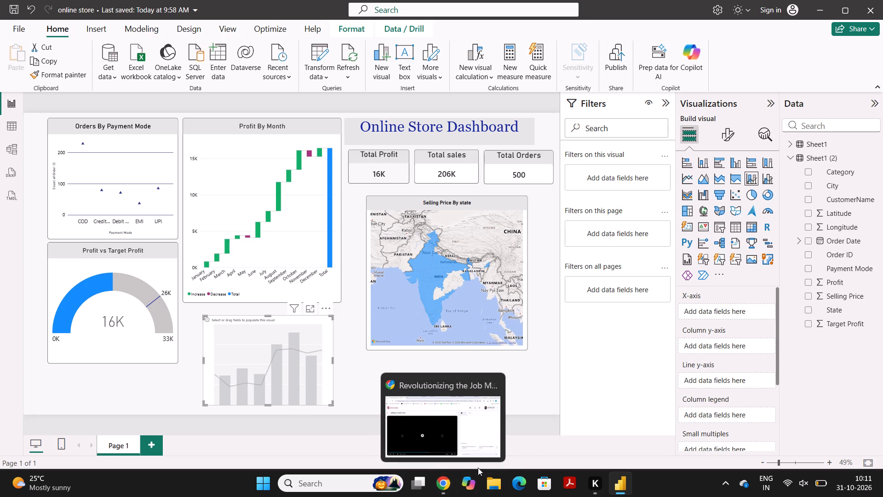
# Switch to Chrome to check which field the lesson video assigns to the combo chart's X-axis, and return to Power BI Desktop.
pyautogui.click(451, 482)
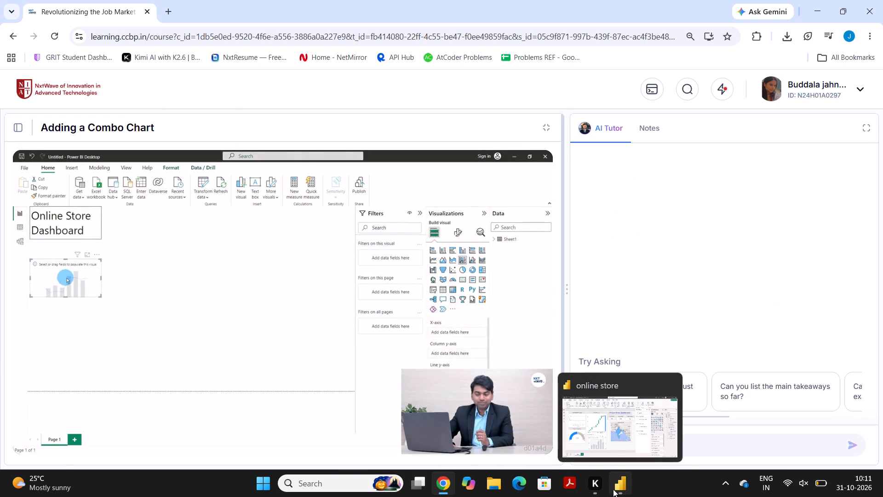
pyautogui.click(288, 305)
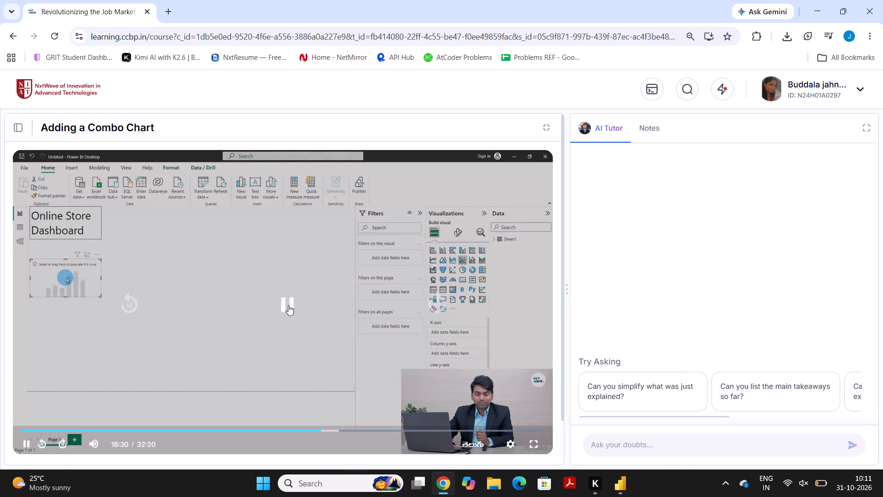
pyautogui.press('Right')
pyautogui.press('Right')
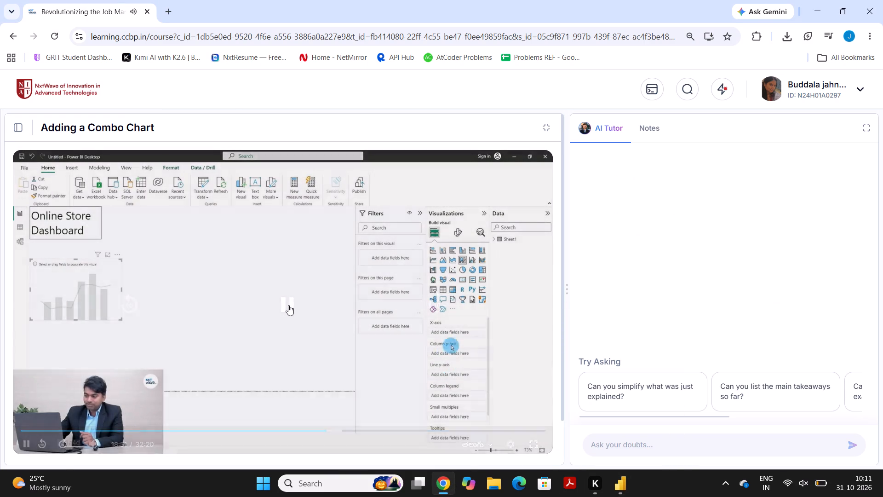
pyautogui.press('Right')
pyautogui.press('Right')
pyautogui.press('Right')
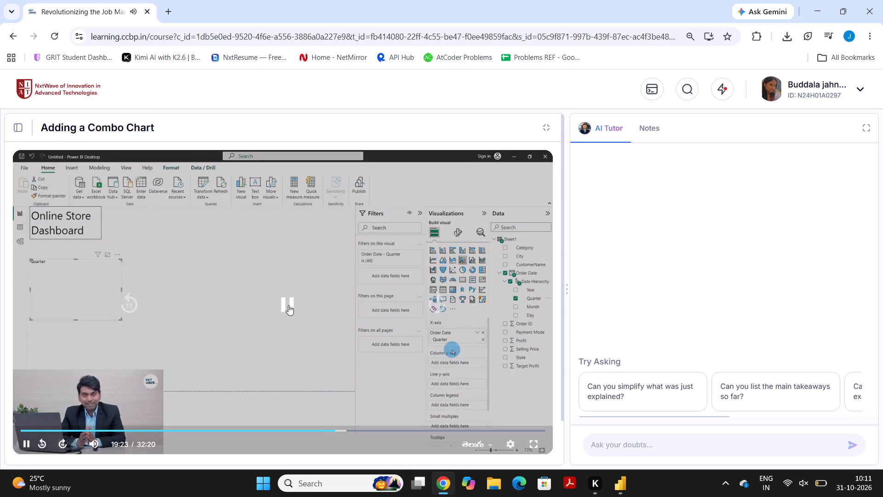
pyautogui.click(294, 299)
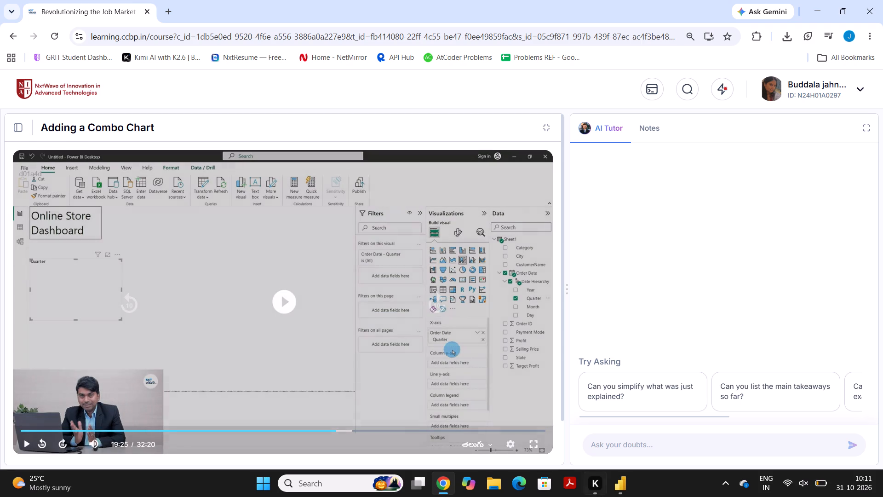
pyautogui.click(615, 486)
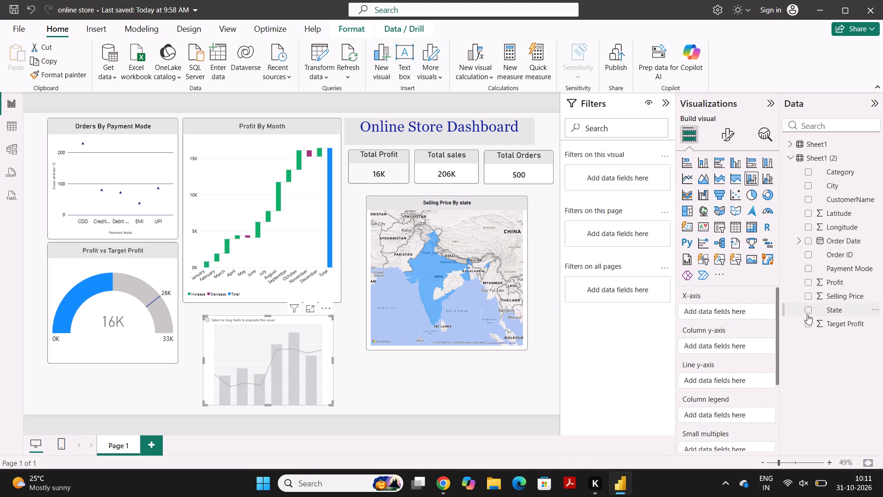
# Assign Quarter from Sheet1's Order Date hierarchy to the X-axis of the new line and stacked column chart.
pyautogui.click(810, 144)
pyautogui.click(791, 141)
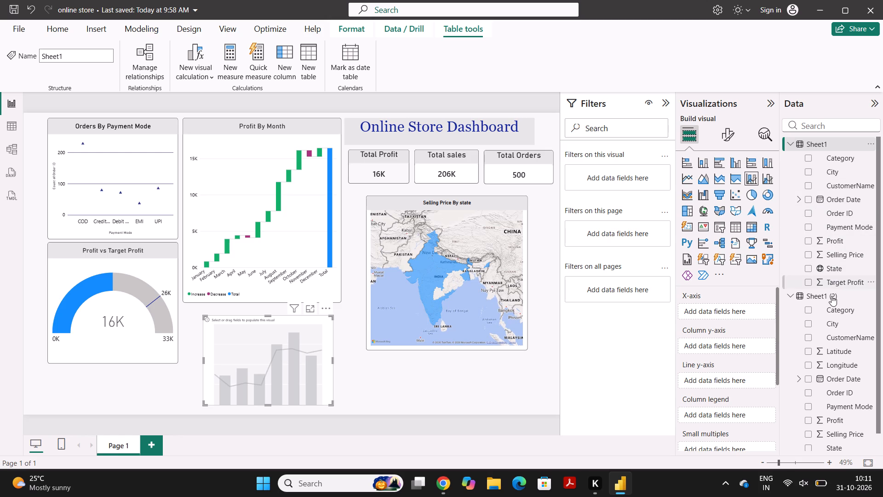
pyautogui.click(800, 198)
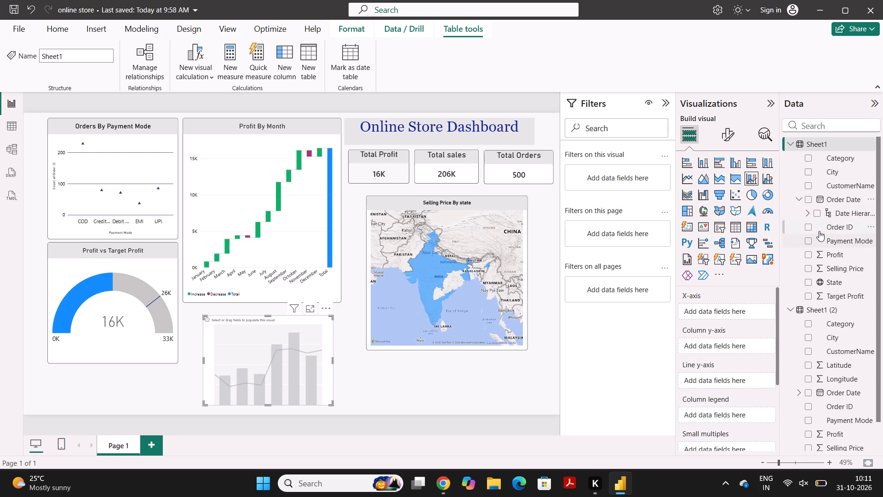
pyautogui.click(808, 214)
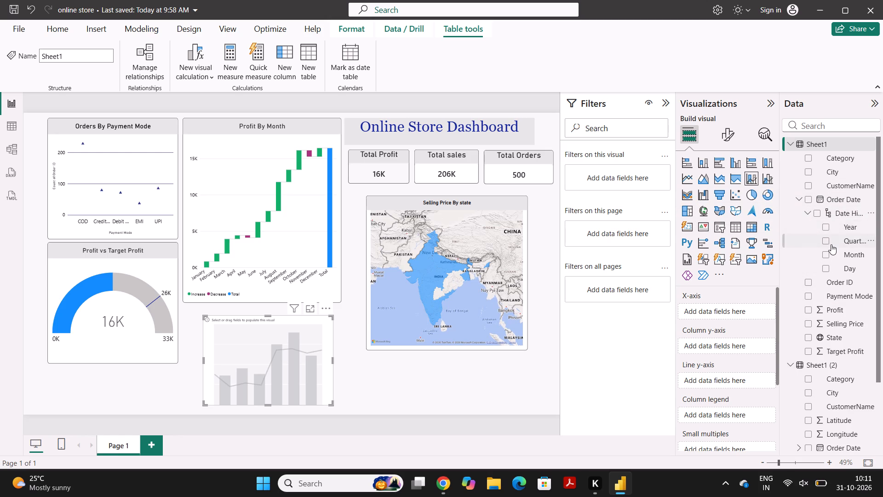
pyautogui.click(831, 244)
pyautogui.moveTo(843, 243); pyautogui.dragTo(815, 251)
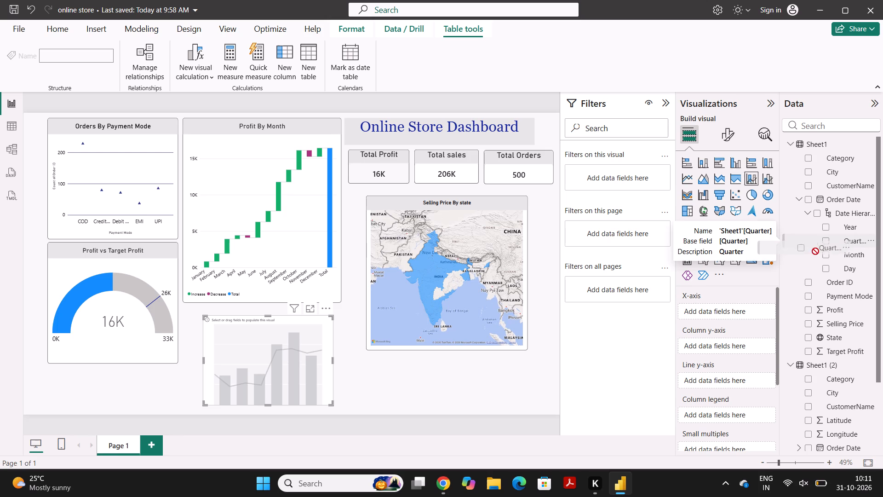
pyautogui.moveTo(815, 251); pyautogui.dragTo(734, 312)
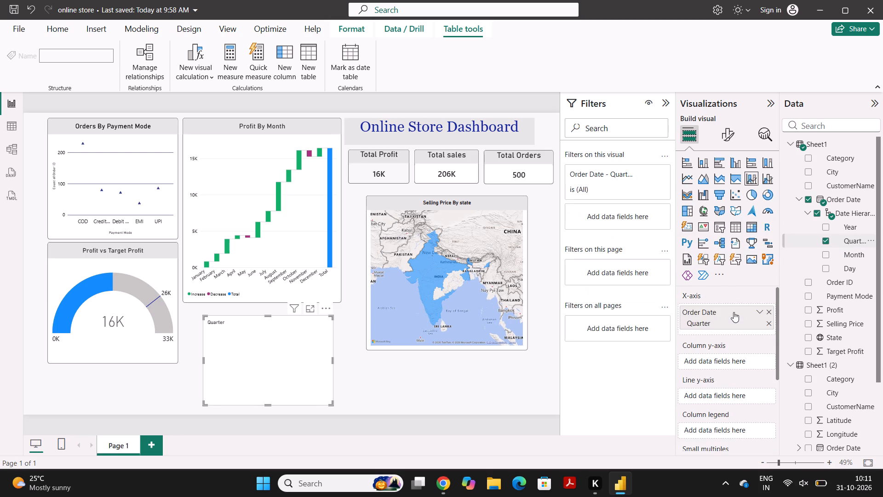
# Switch to Chrome to check which field the lesson video assigns to the combo chart's column y-axis, and return to Power BI Desktop.
pyautogui.scroll(-1, 335, 371)
pyautogui.click(441, 480)
pyautogui.click(286, 291)
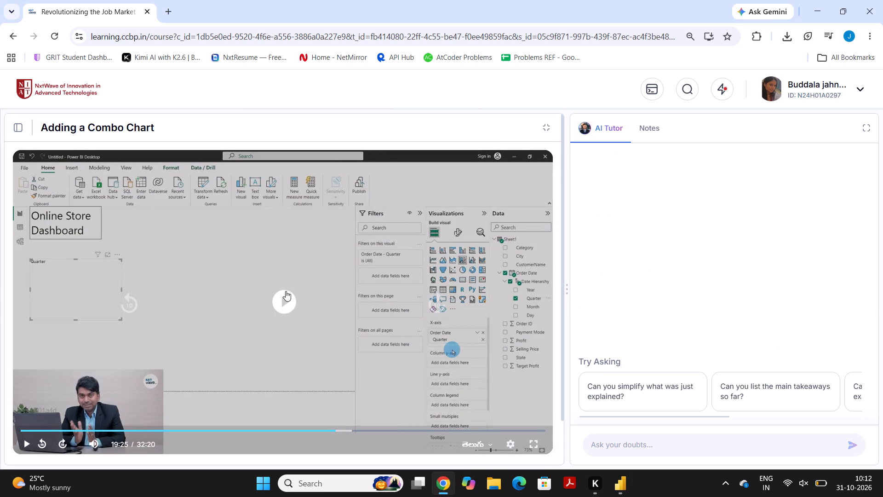
pyautogui.press('Right')
pyautogui.press('Right')
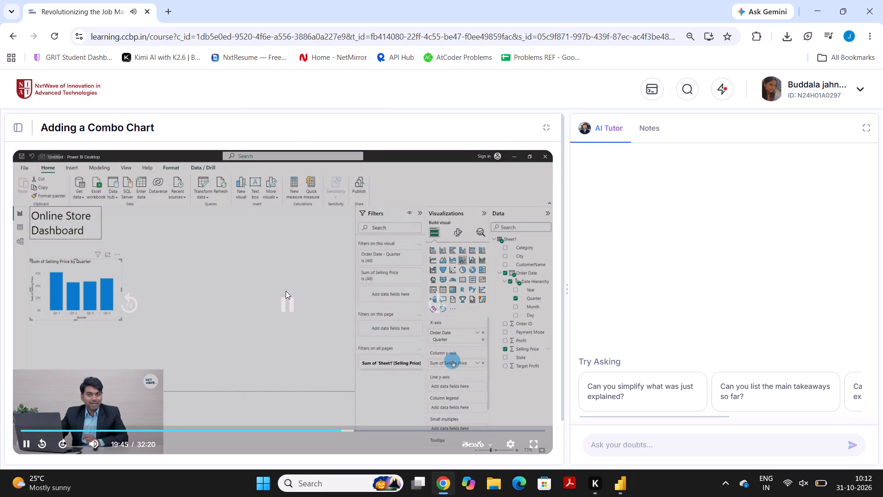
pyautogui.click(292, 310)
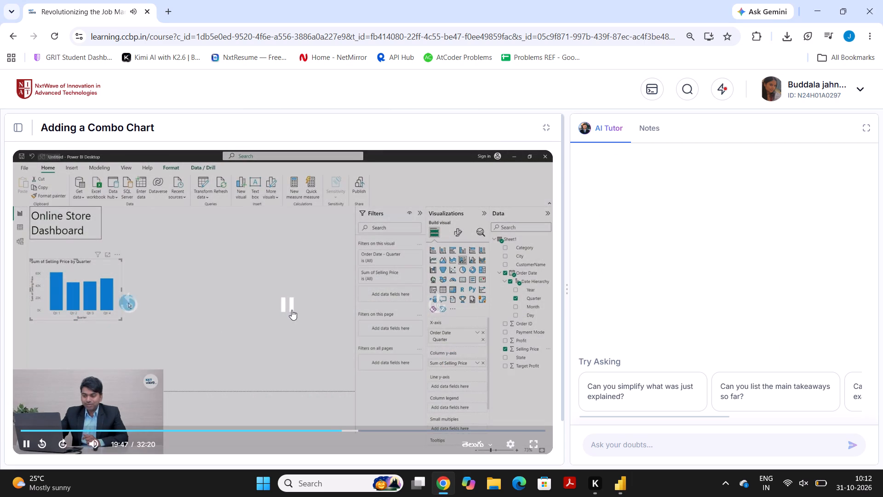
pyautogui.click(627, 486)
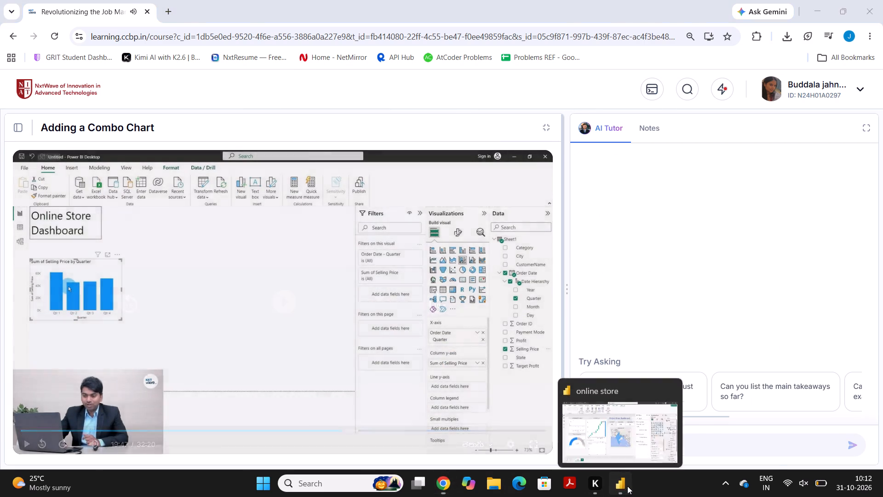
# Assign Selling Price from Sheet1 to the column y-axis of the line and stacked column chart.
pyautogui.moveTo(836, 326); pyautogui.dragTo(717, 364)
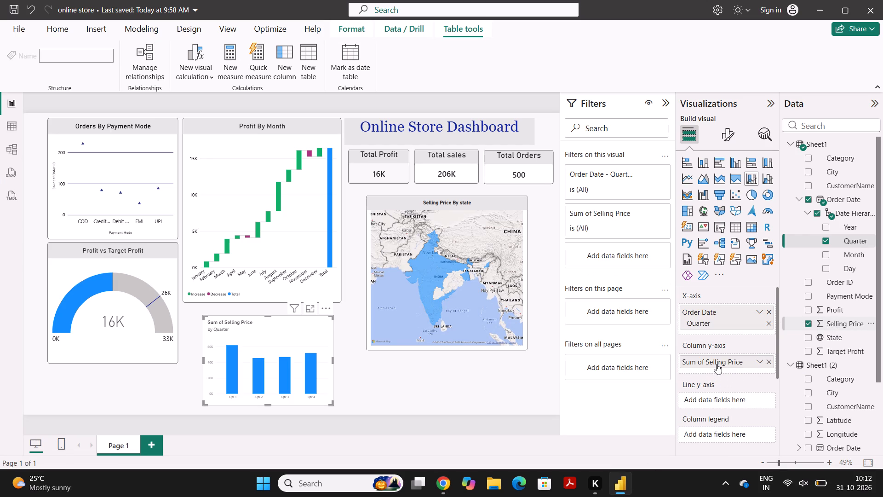
# Switch to Chrome to check which field the lesson video assigns to the combo chart's line y-axis, and return to Power BI Desktop.
pyautogui.click(441, 489)
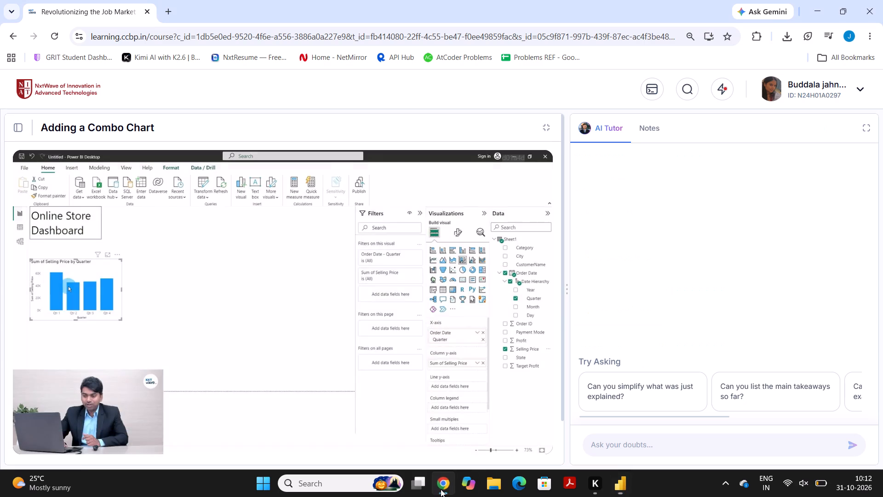
pyautogui.click(290, 305)
pyautogui.press('Right')
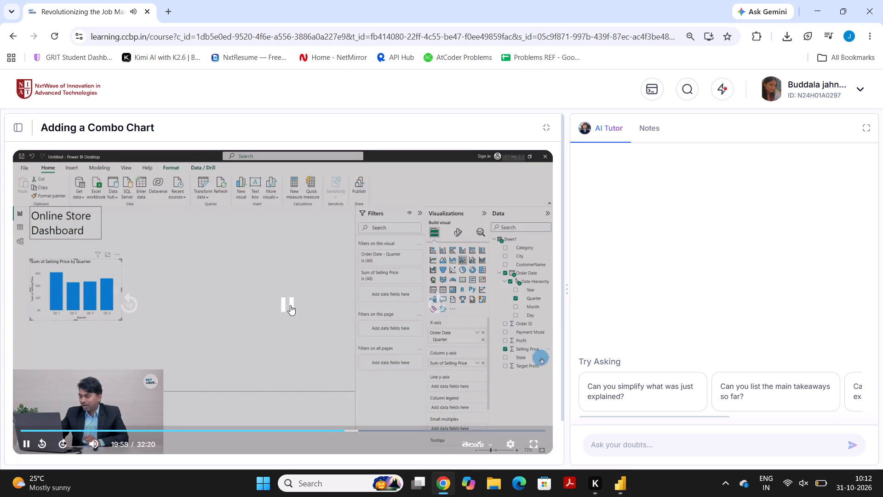
pyautogui.press('Right')
pyautogui.press('Left')
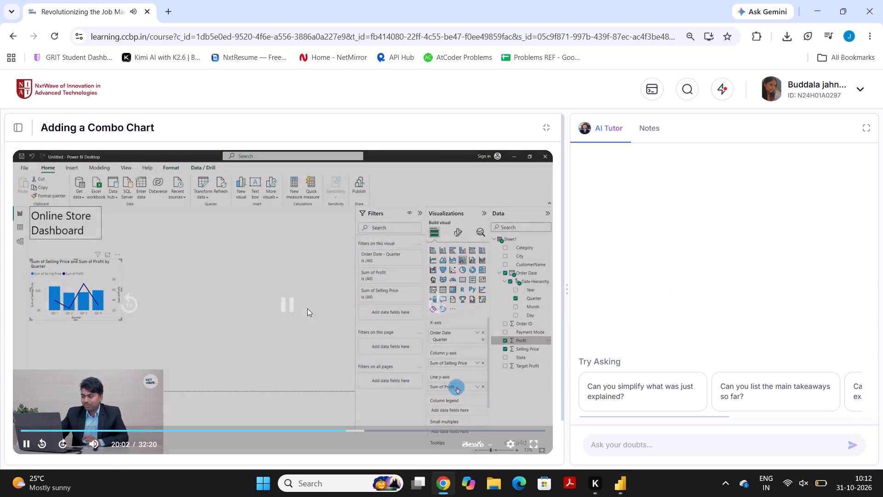
pyautogui.click(288, 306)
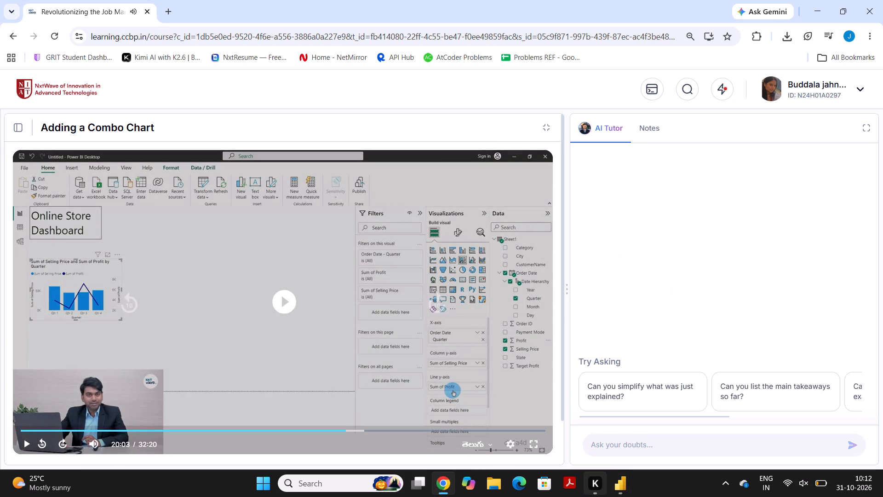
pyautogui.click(609, 482)
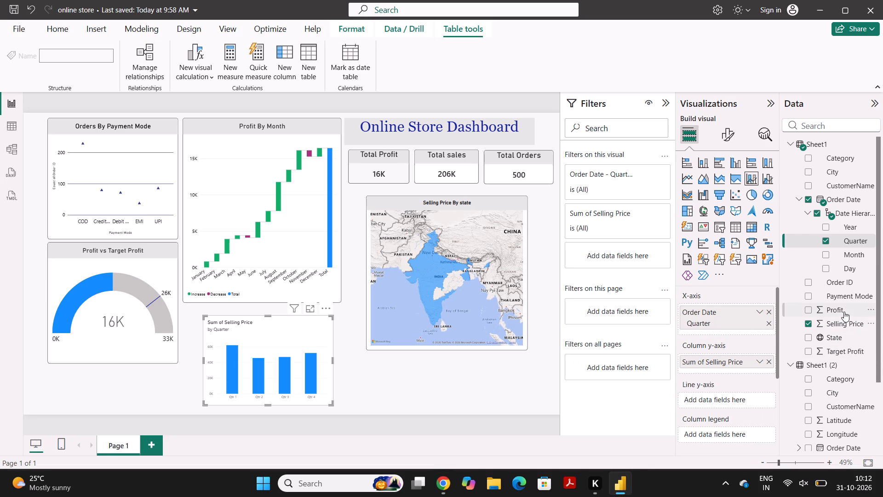
# Assign Profit from Sheet1 to the line y-axis of the line and stacked column chart.
pyautogui.scroll(-1, 739, 421)
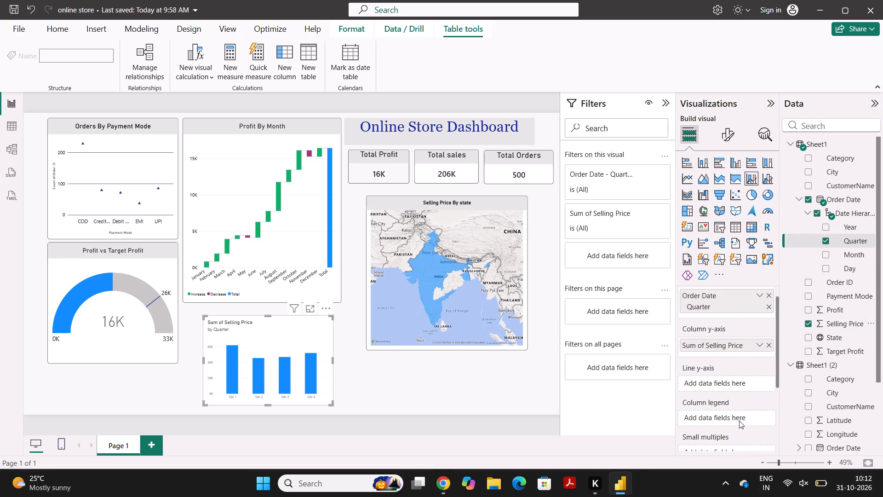
pyautogui.scroll(-1, 739, 421)
pyautogui.moveTo(833, 307); pyautogui.dragTo(733, 366)
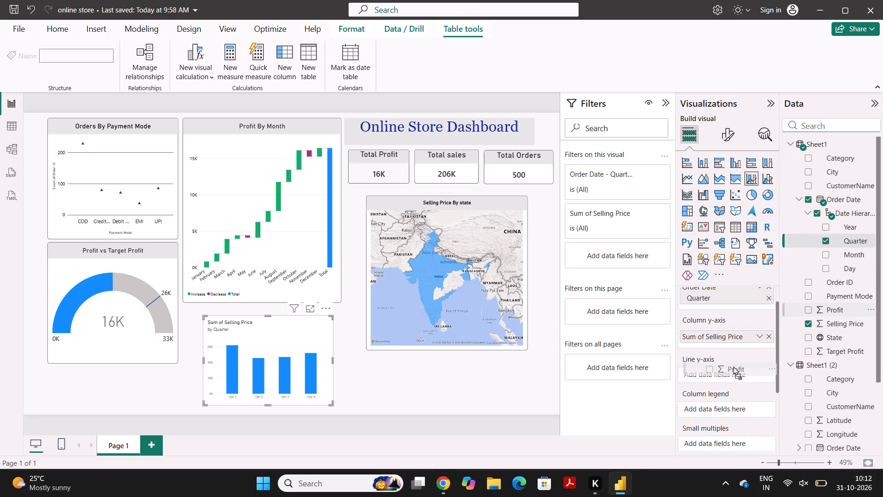
pyautogui.moveTo(733, 366); pyautogui.dragTo(730, 371)
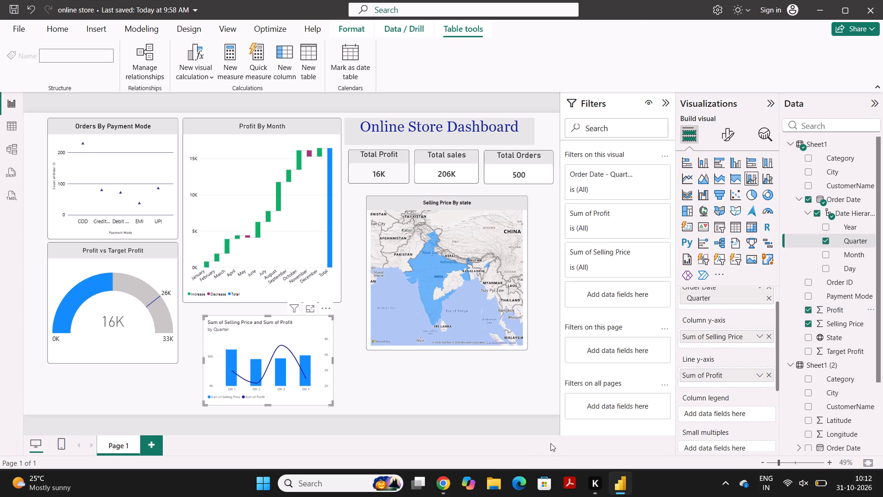
# Compare the combo chart's field assignments in Power BI Desktop with those in the lesson video in Chrome.
pyautogui.click(452, 479)
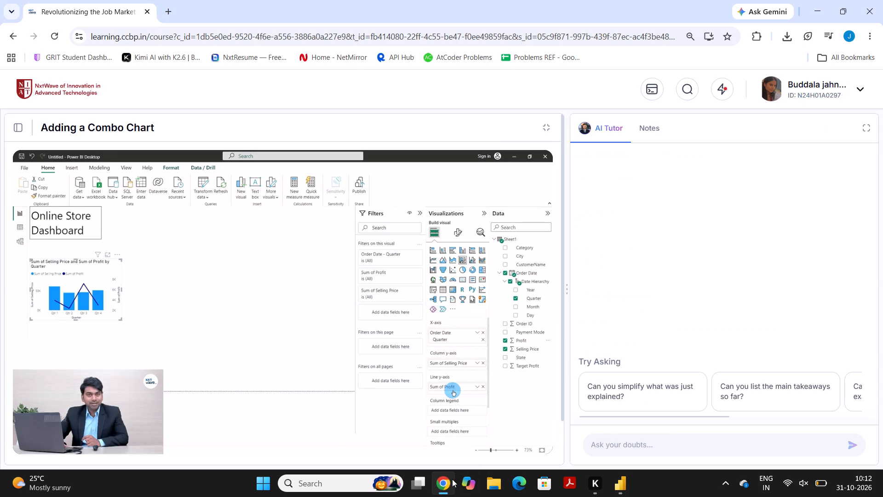
pyautogui.click(621, 478)
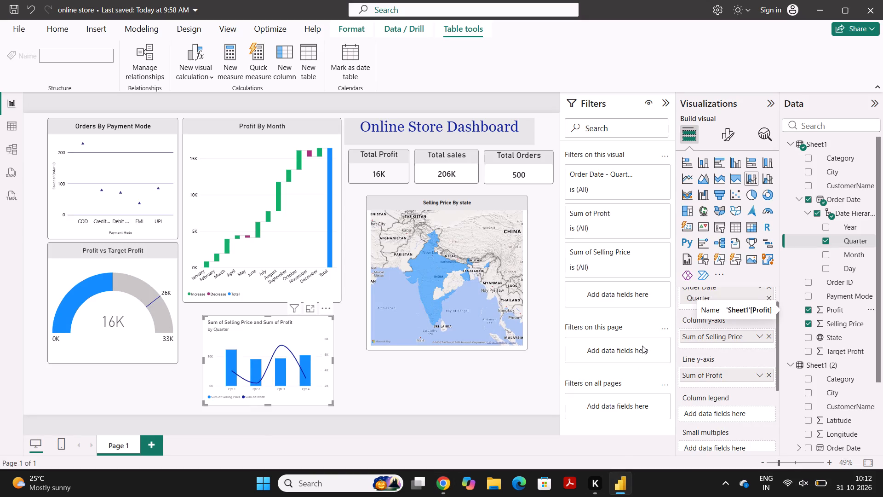
pyautogui.scroll(-1, 691, 370)
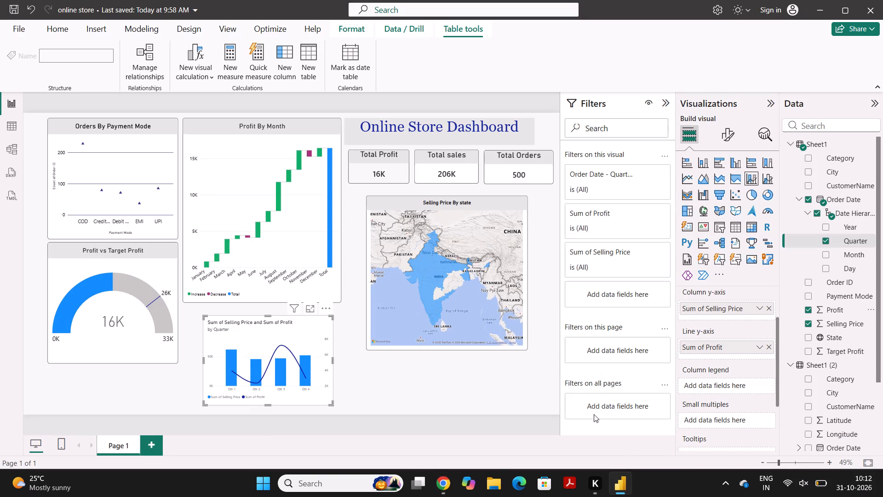
pyautogui.click(436, 491)
pyautogui.click(277, 299)
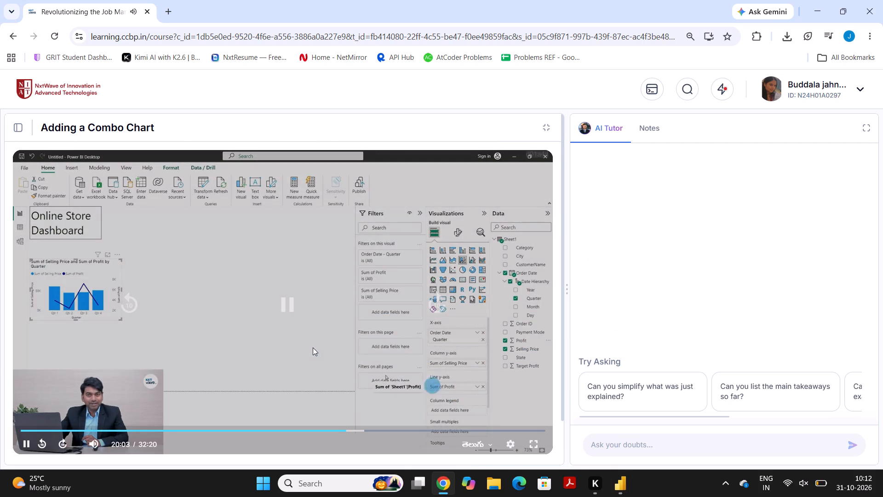
pyautogui.click(292, 303)
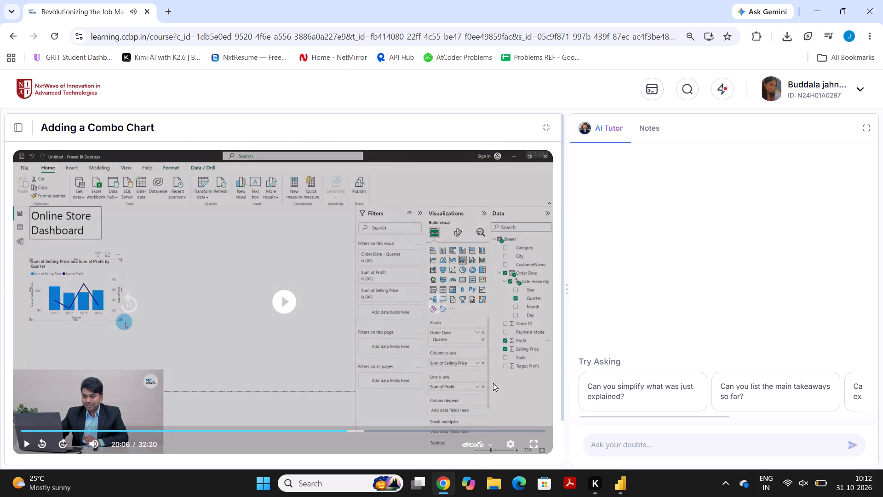
pyautogui.click(610, 478)
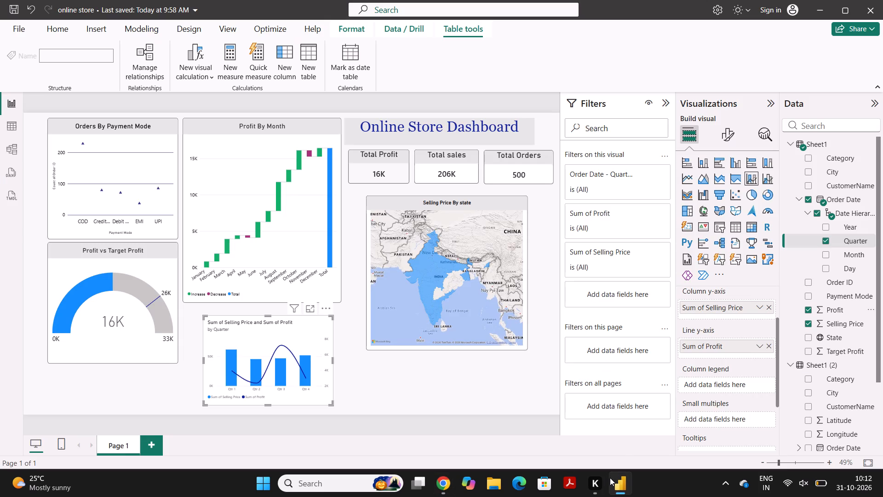
pyautogui.scroll(2, 711, 346)
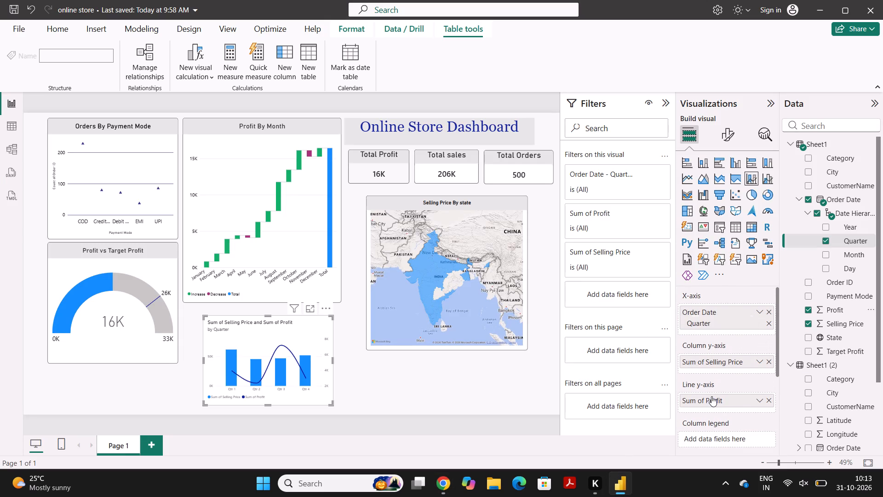
pyautogui.scroll(-1, 711, 396)
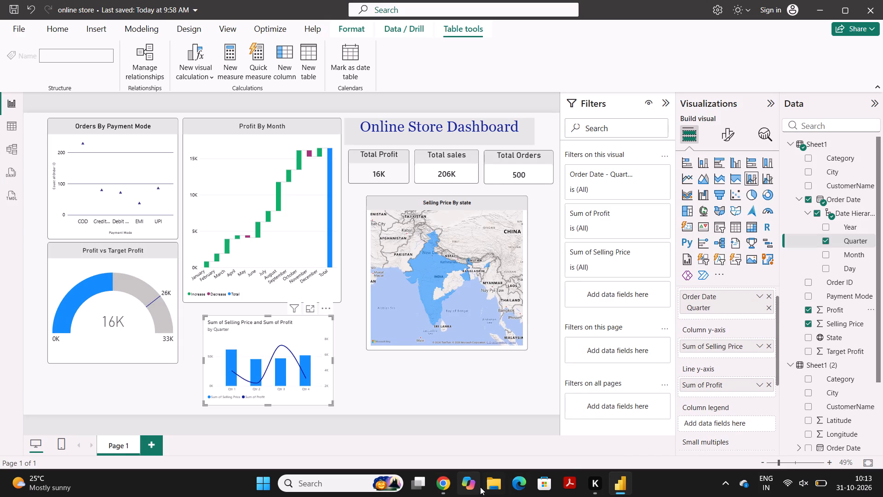
# Switch to Chrome to skim the lesson video for further combo chart instructions, and return to Power BI Desktop.
pyautogui.click(450, 480)
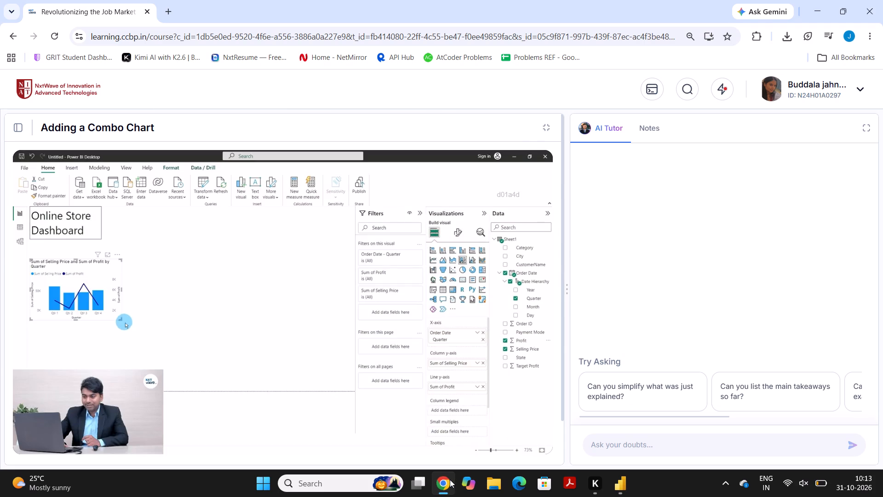
pyautogui.click(284, 304)
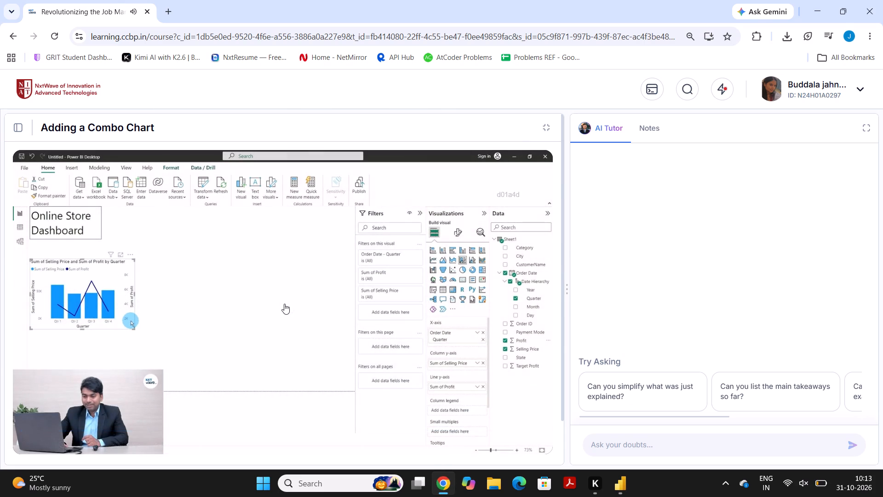
pyautogui.press('Right')
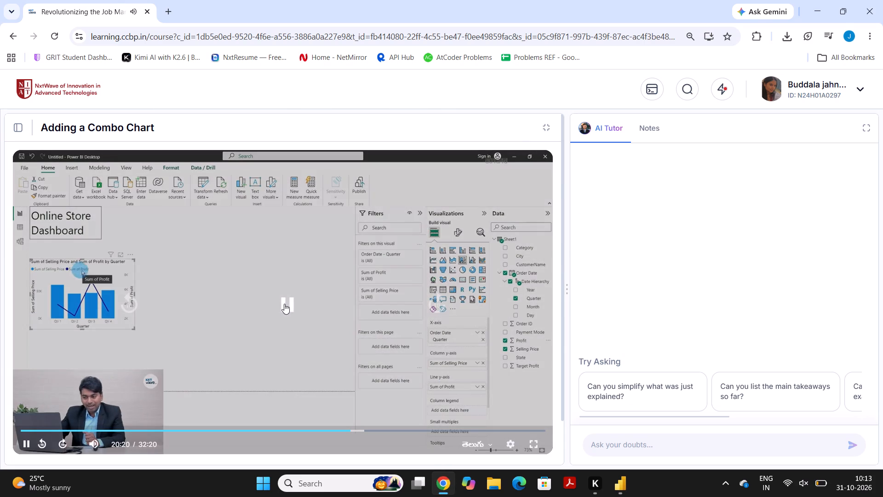
pyautogui.press('Right')
pyautogui.press('Right')
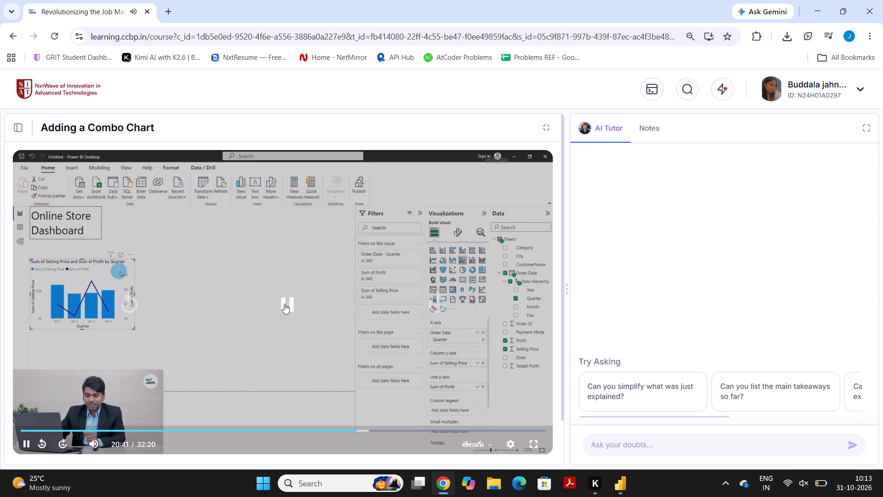
pyautogui.press('Right')
pyautogui.press('Right')
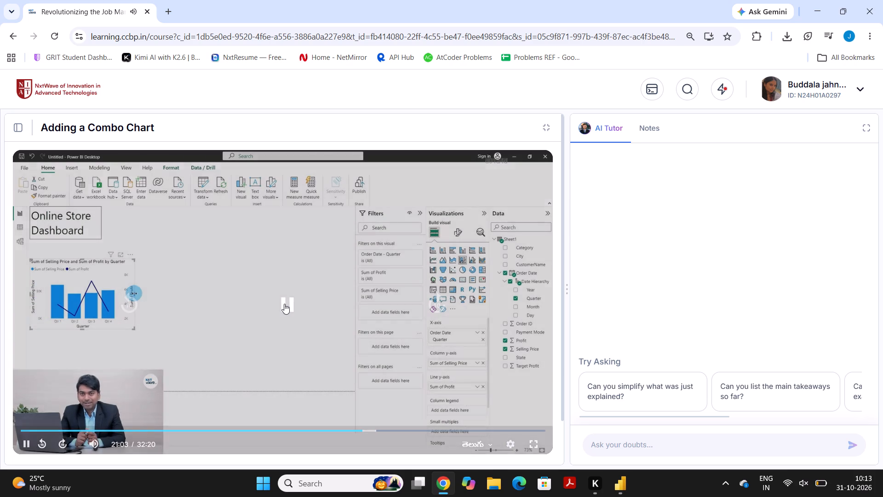
pyautogui.click(284, 304)
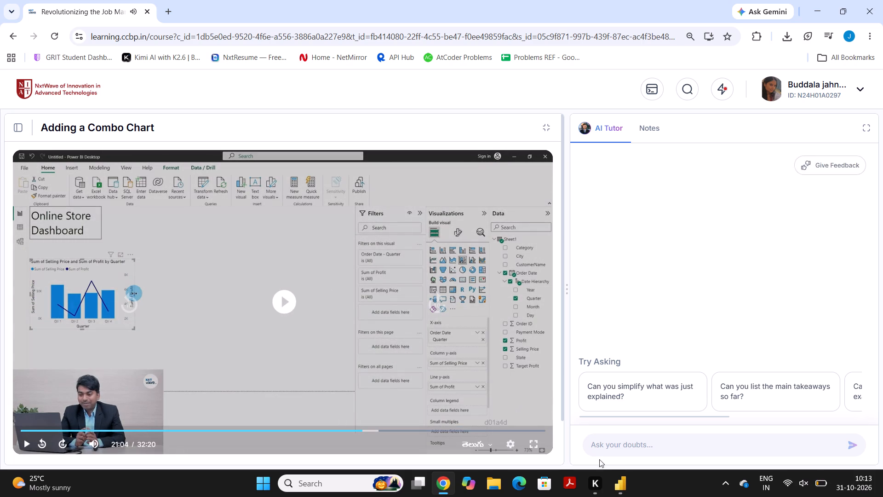
pyautogui.click(616, 479)
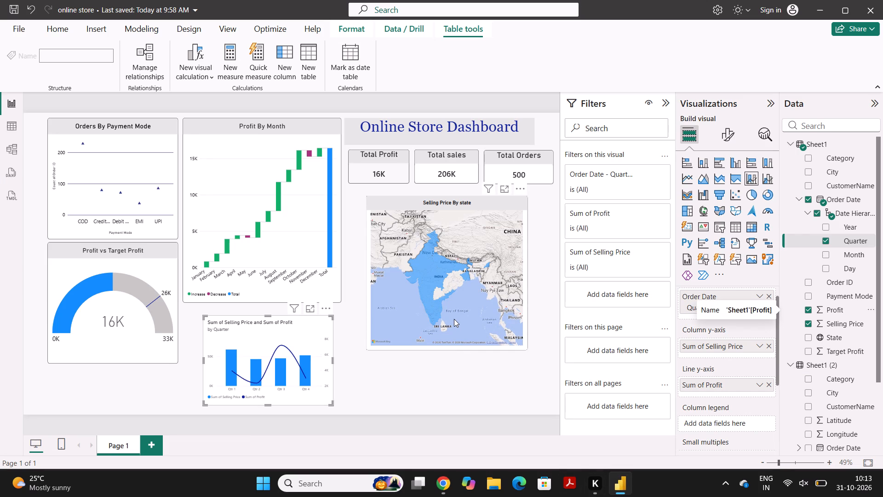
# Turn on zoom buttons in the map controls of the Selling Price By state map, and zoom the map in one level.
pyautogui.click(454, 319)
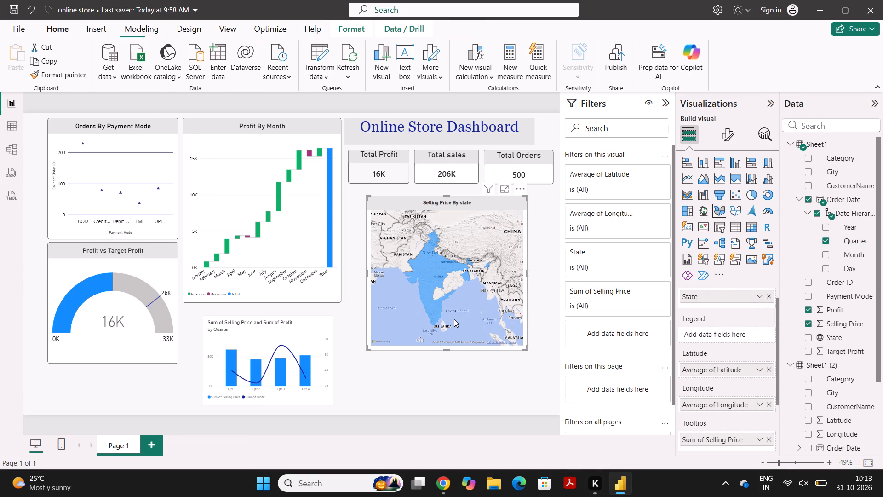
pyautogui.scroll(-3, 766, 385)
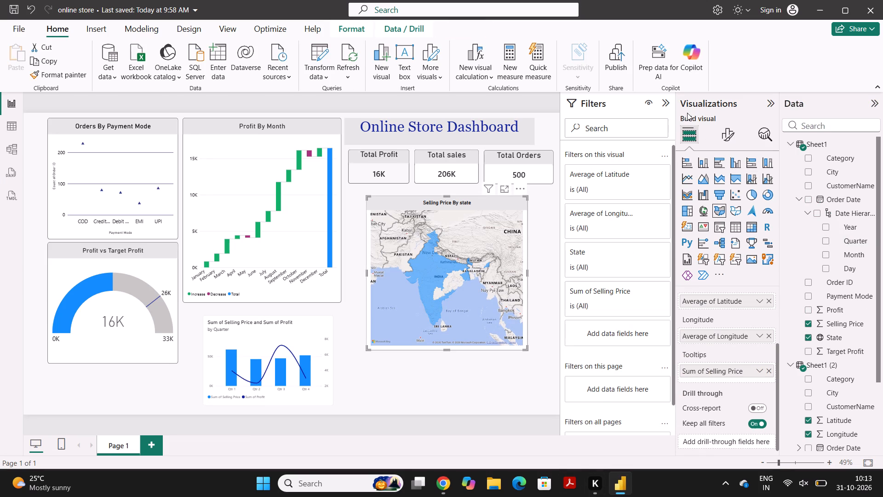
pyautogui.click(728, 134)
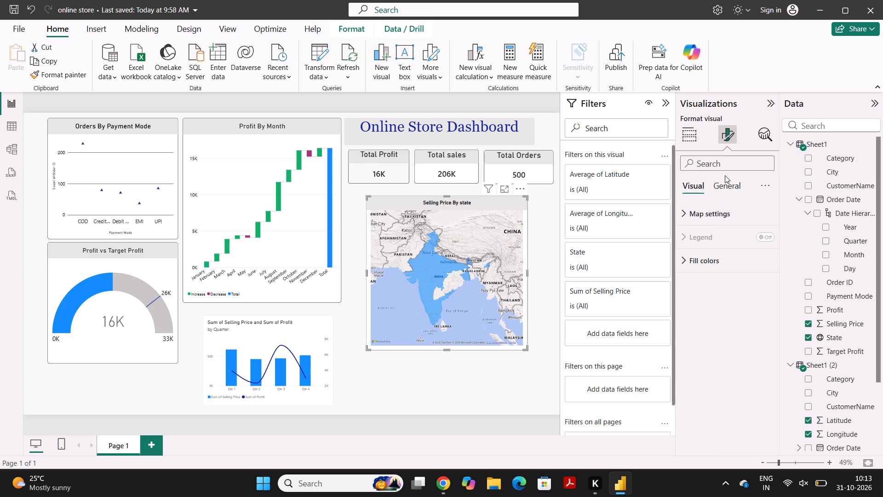
pyautogui.click(726, 210)
pyautogui.scroll(-1, 726, 210)
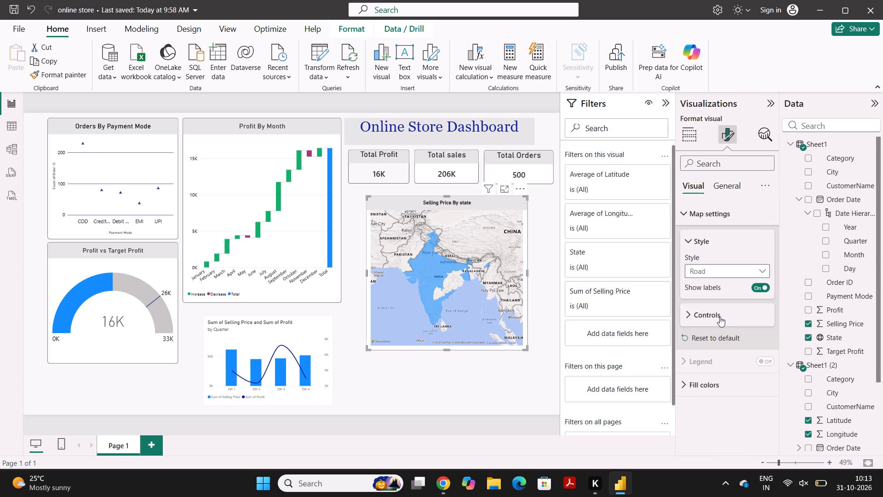
pyautogui.click(720, 317)
pyautogui.click(760, 350)
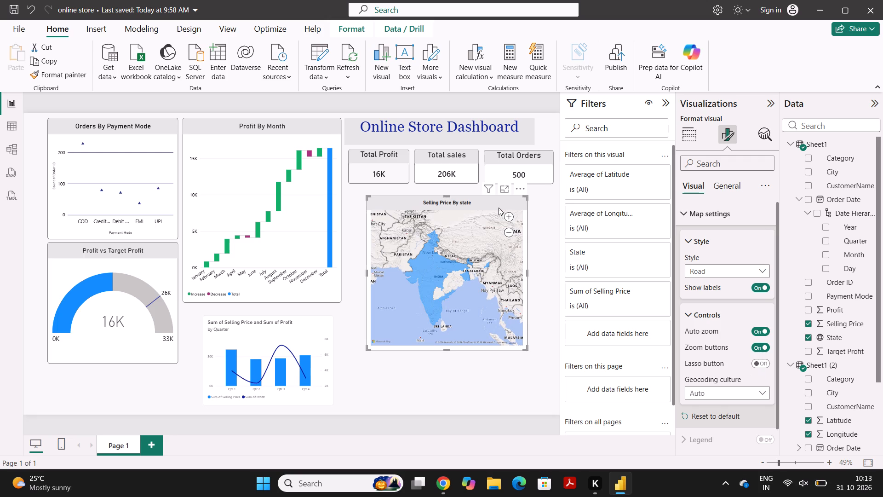
pyautogui.click(513, 217)
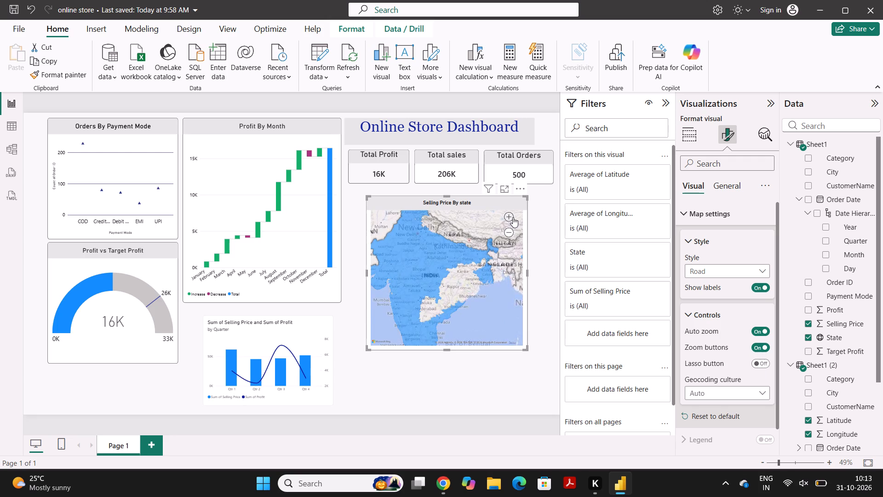
# Zoom the Selling Price By state map out to show the whole of India and its neighbouring countries.
pyautogui.click(509, 232)
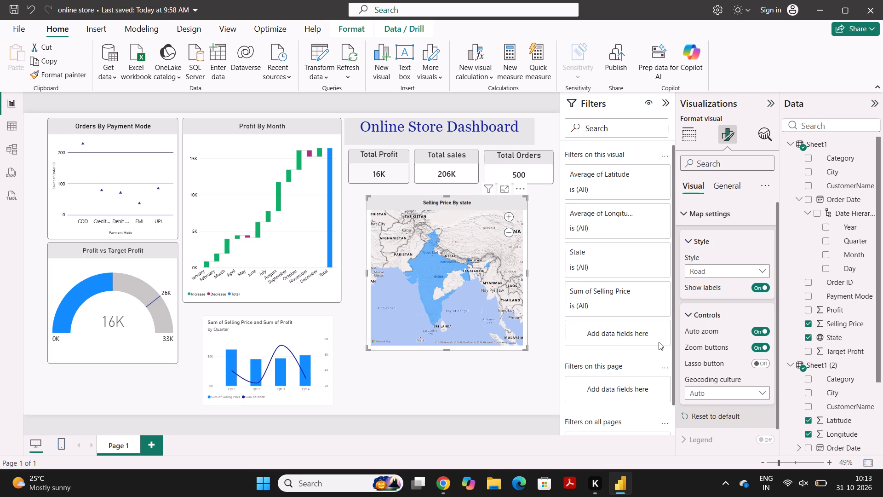
# Turn on Show all in the state map's fill colors to list a separate color for each state.
pyautogui.moveTo(685, 335); pyautogui.dragTo(711, 288)
pyautogui.scroll(2, 711, 288)
pyautogui.scroll(-4, 711, 288)
pyautogui.click(702, 437)
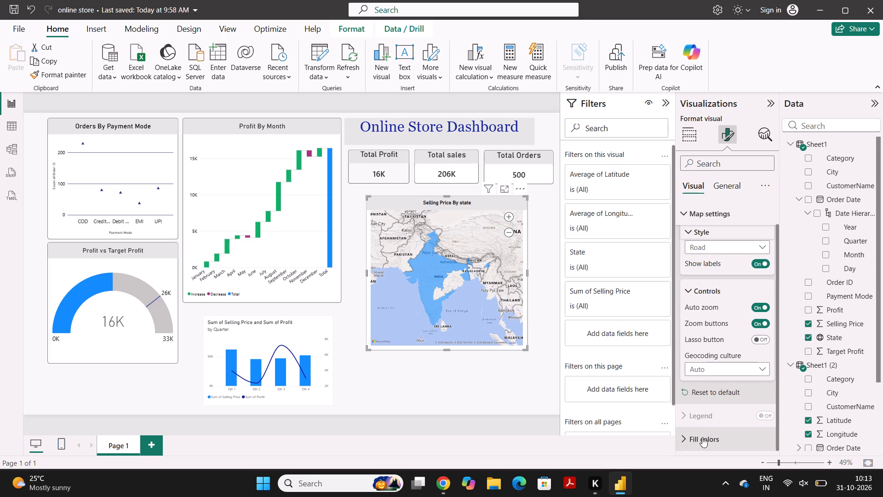
pyautogui.scroll(-3, 702, 437)
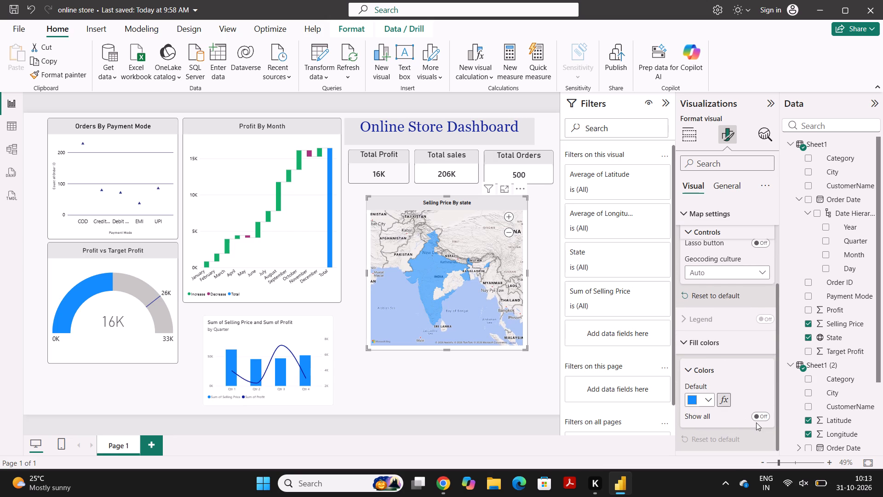
pyautogui.scroll(-2, 756, 422)
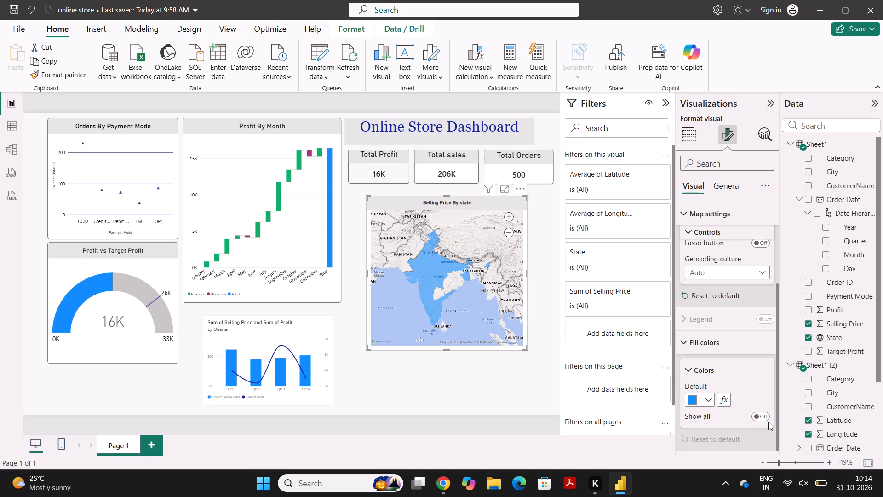
pyautogui.click(768, 422)
pyautogui.click(768, 416)
pyautogui.scroll(-3, 768, 416)
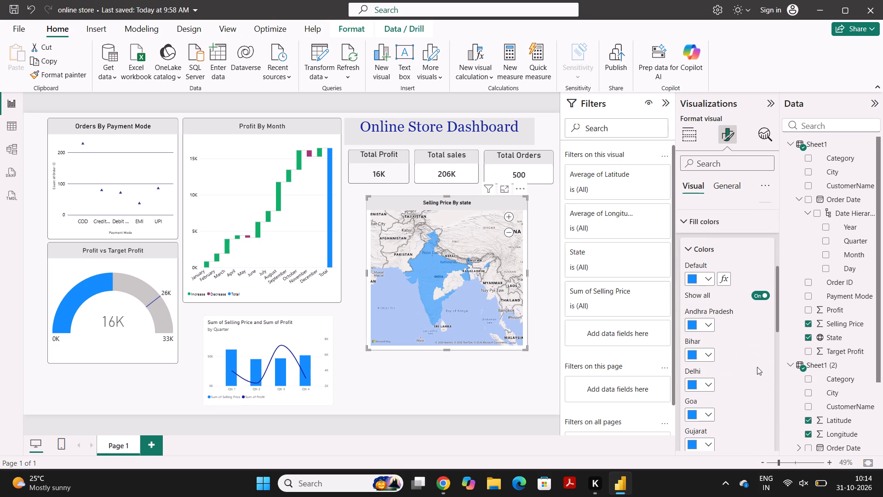
# Set Delhi's fill color on the state map to the base orange theme color.
pyautogui.scroll(-1, 757, 367)
pyautogui.click(707, 329)
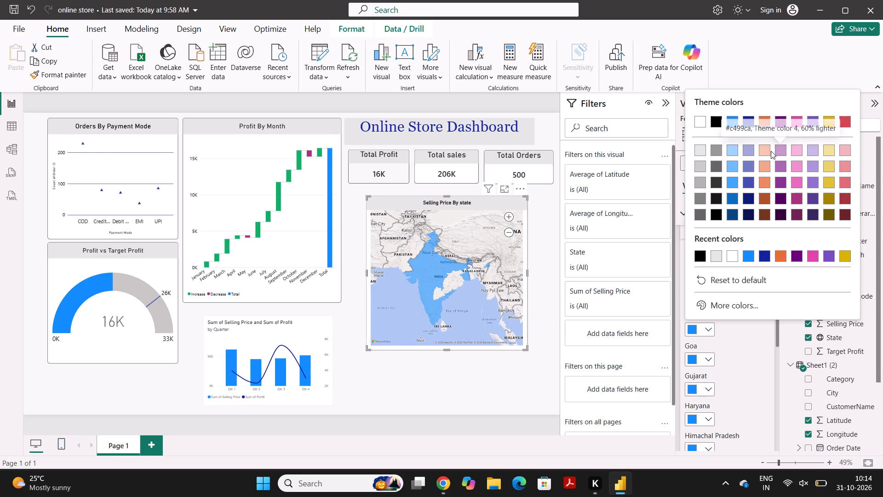
pyautogui.click(763, 119)
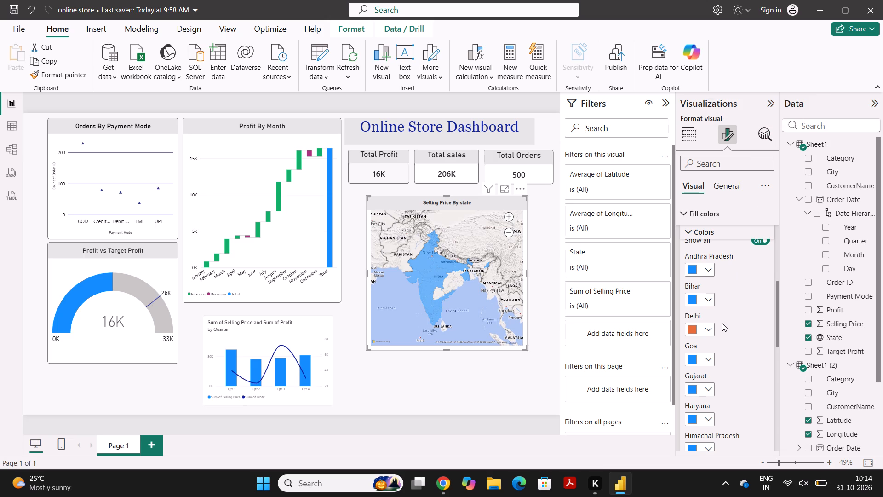
# Review the map's state fill colors and open the conditional formatting settings for the default fill color.
pyautogui.scroll(-1, 704, 369)
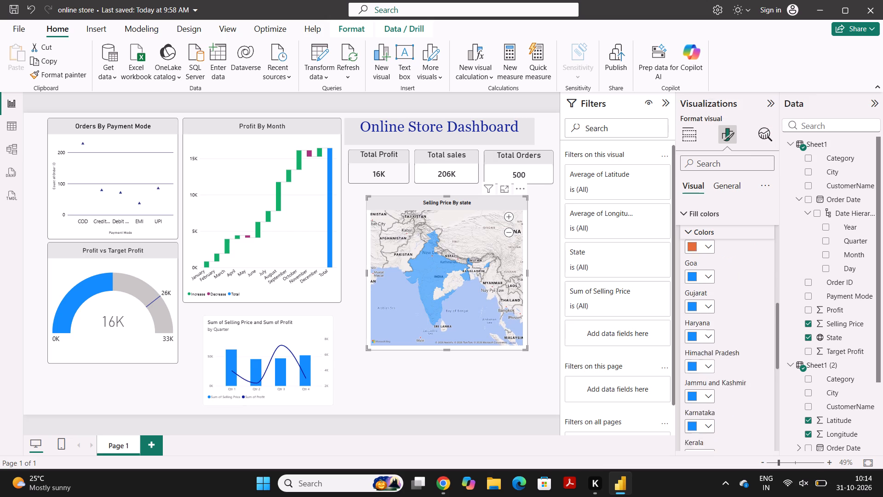
pyautogui.scroll(-6, 704, 369)
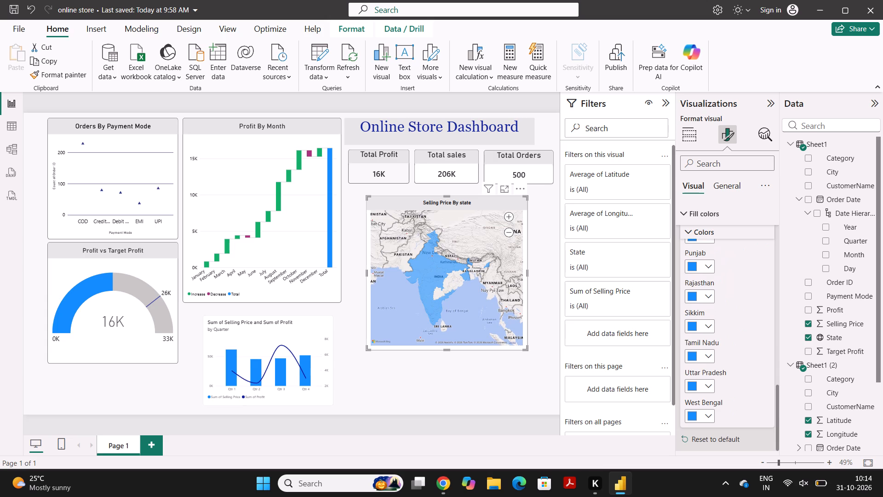
pyautogui.scroll(-1, 704, 369)
pyautogui.scroll(6, 704, 369)
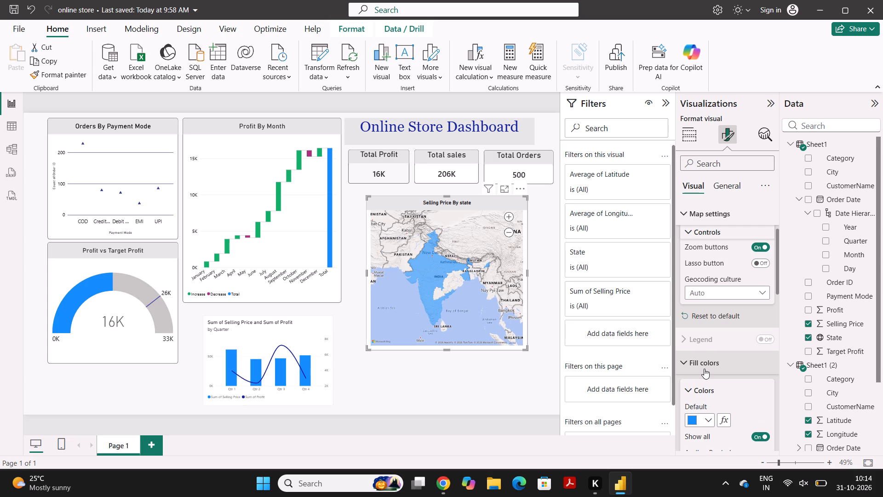
pyautogui.scroll(-2, 704, 369)
pyautogui.click(725, 349)
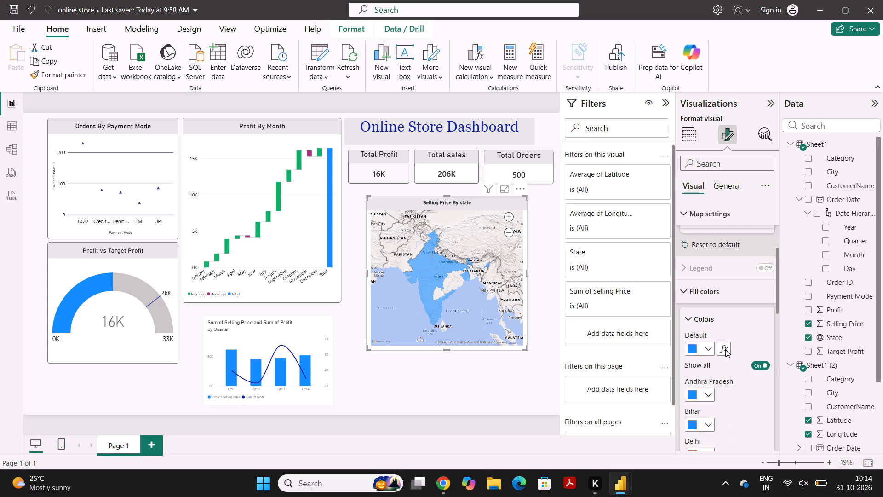
pyautogui.click(725, 349)
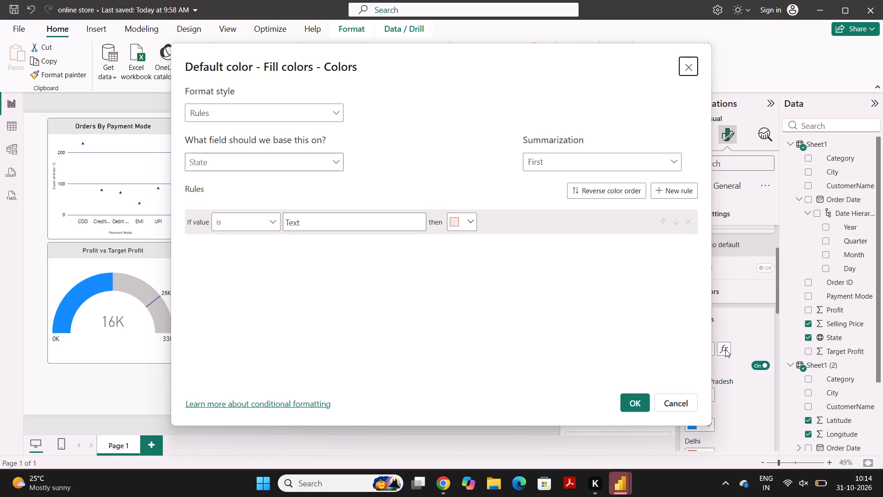
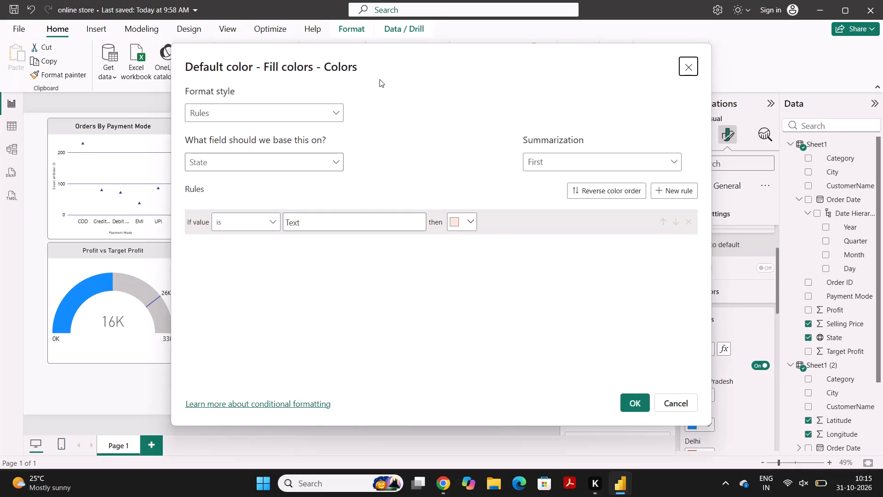
# Apply a Gradient format style to the state map's default fill color, with blue for the lowest value and red for the highest.
pyautogui.click(334, 113)
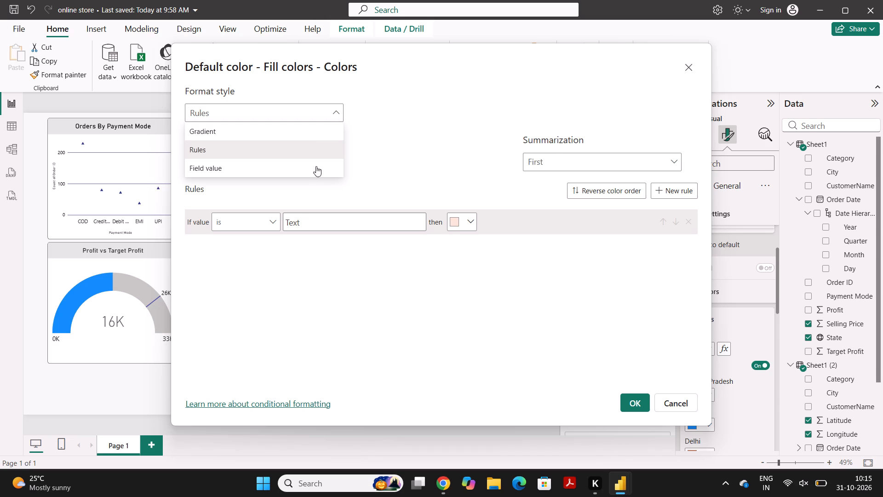
pyautogui.click(309, 134)
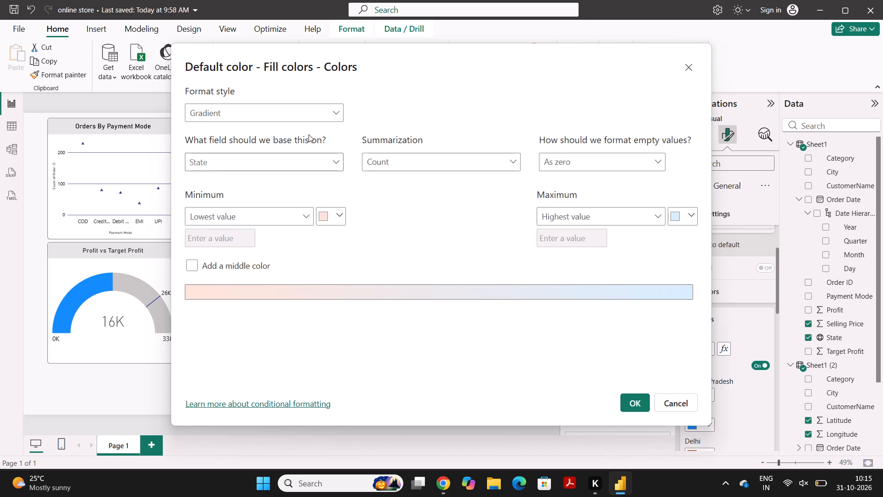
pyautogui.click(341, 214)
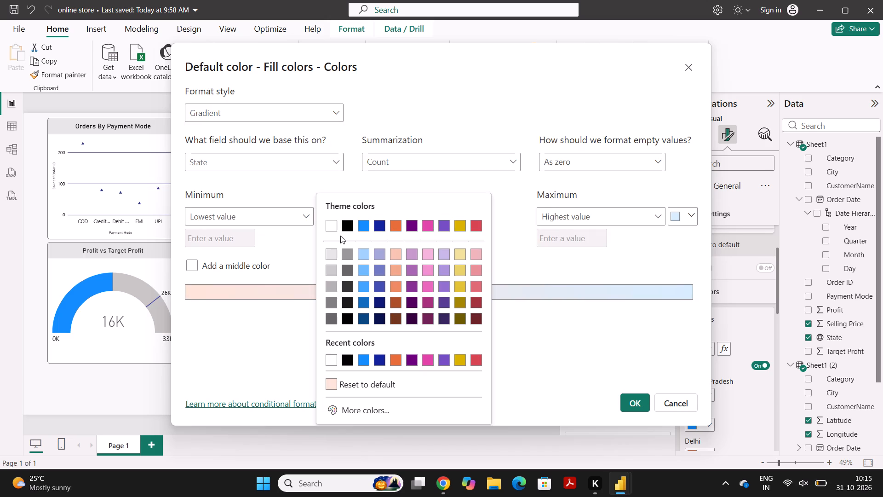
pyautogui.click(360, 225)
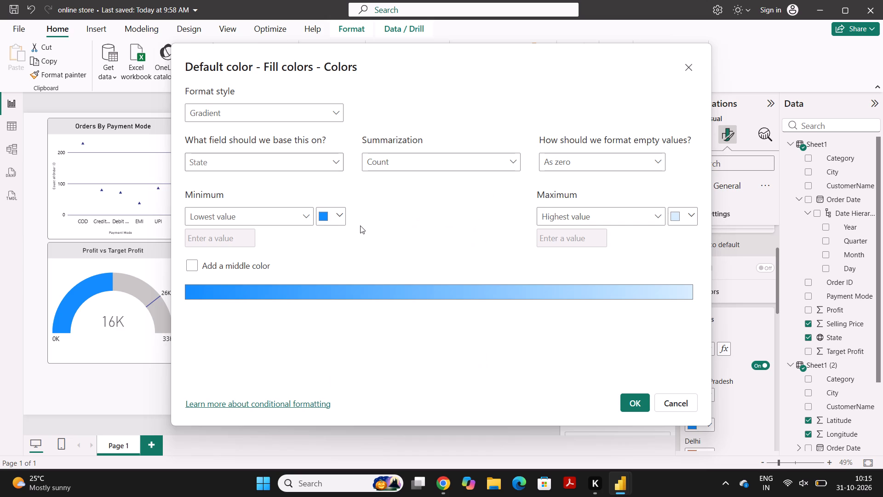
pyautogui.click(654, 216)
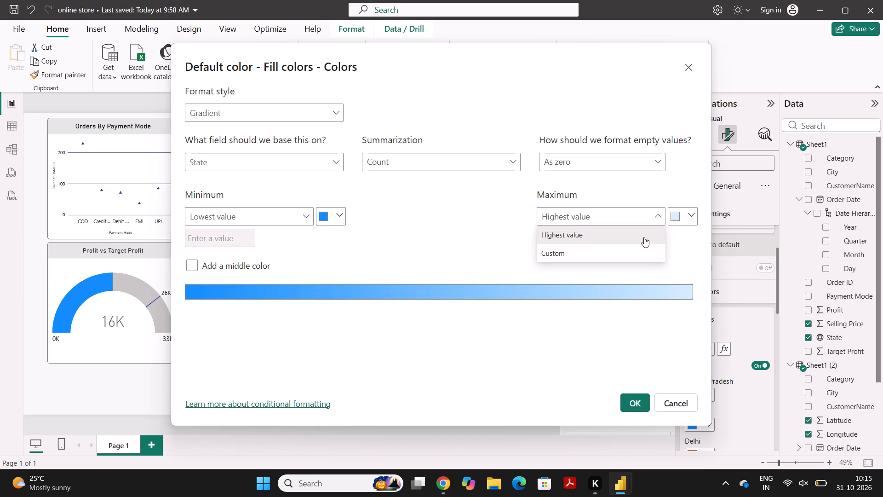
pyautogui.click(694, 214)
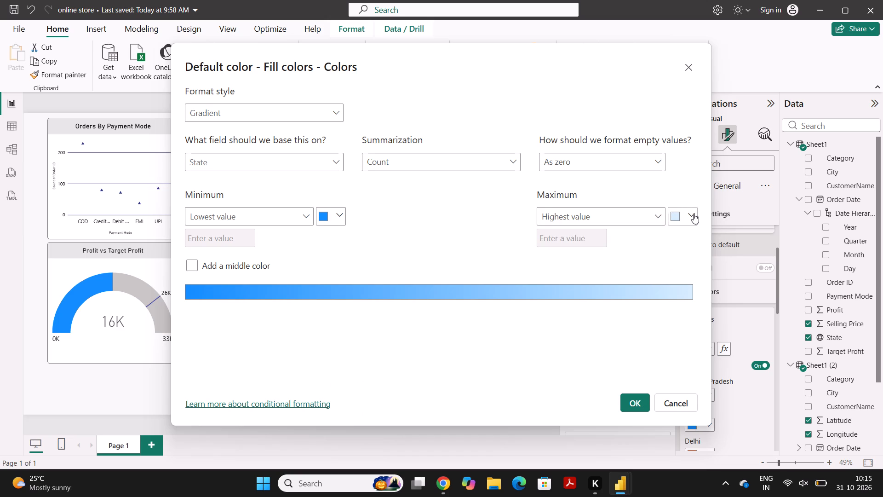
pyautogui.click(694, 214)
pyautogui.click(677, 224)
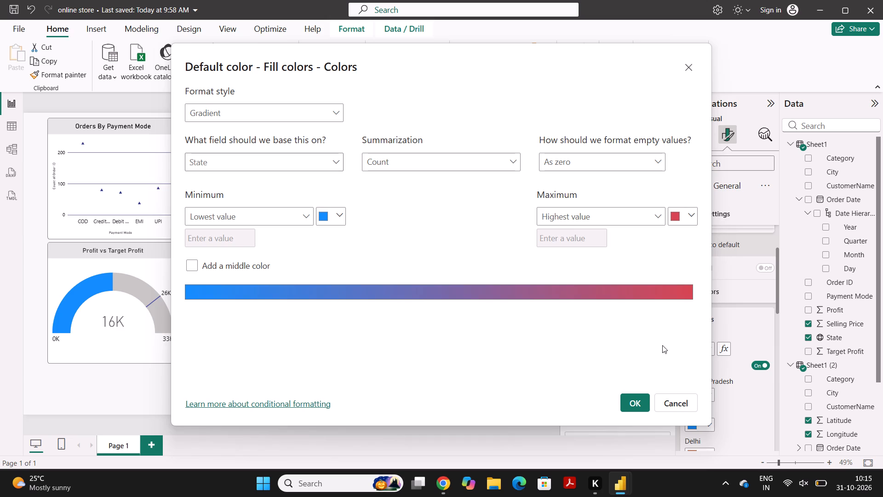
pyautogui.click(644, 399)
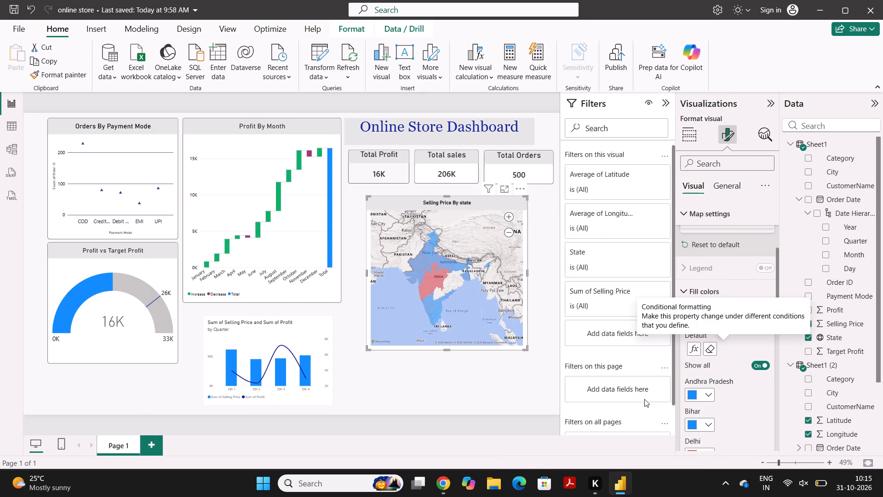
# Review the fill colors the gradient gives each state in the map's color list.
pyautogui.scroll(-2, 712, 399)
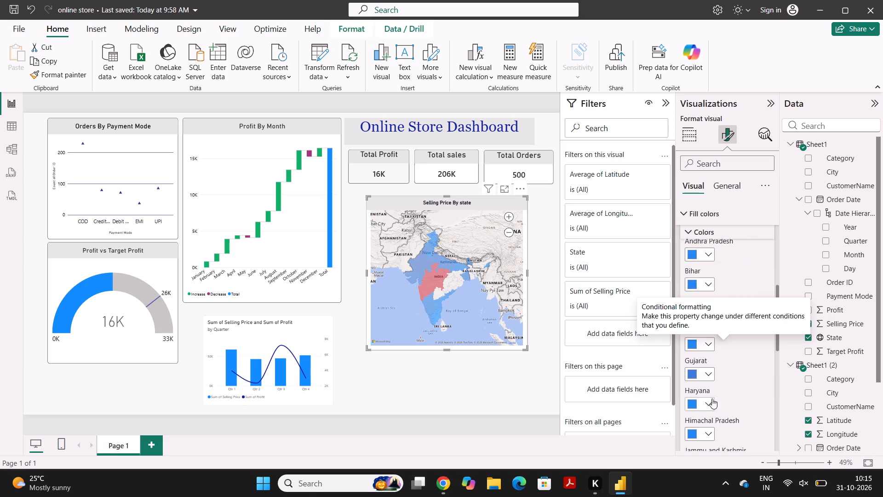
pyautogui.scroll(-5, 712, 399)
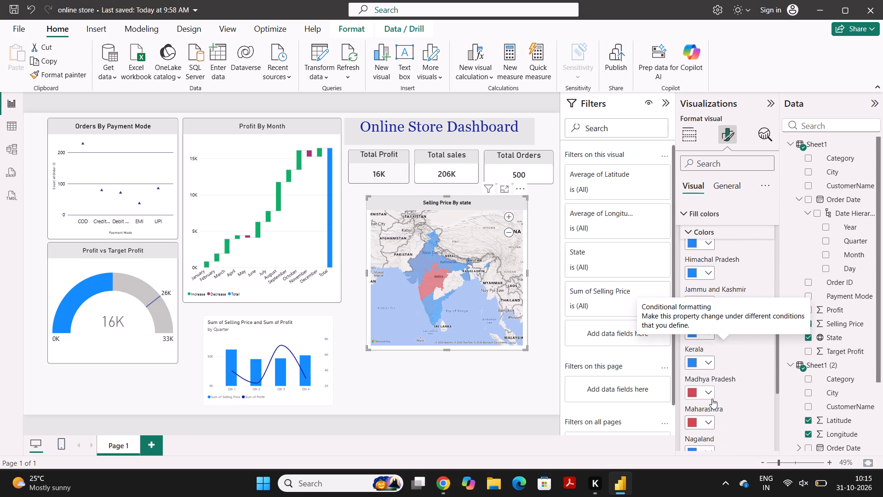
pyautogui.scroll(-5, 712, 399)
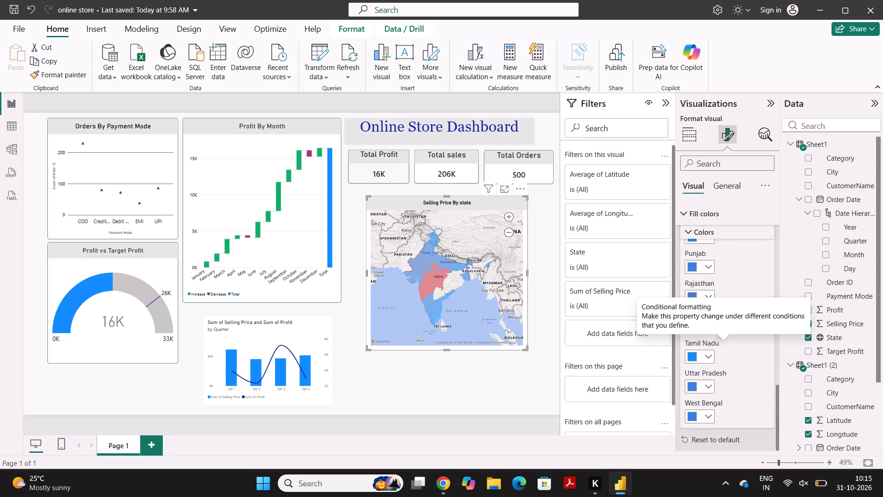
pyautogui.scroll(-1, 712, 399)
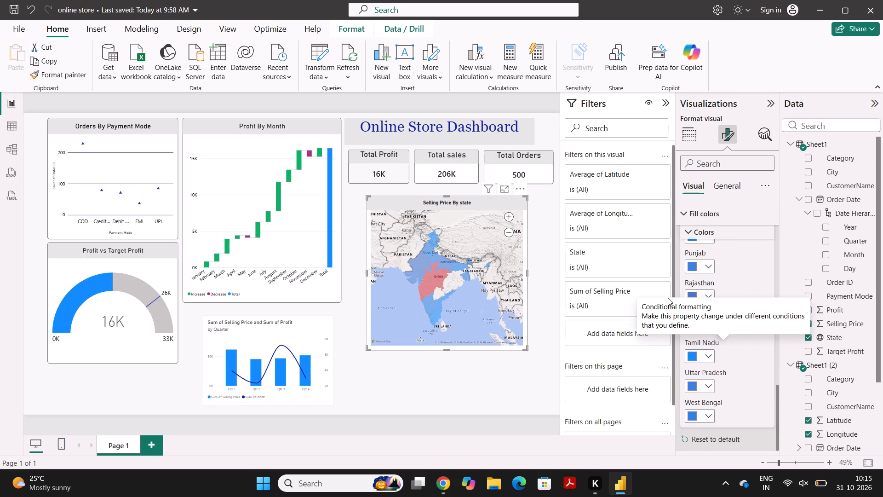
pyautogui.scroll(-1, 719, 384)
pyautogui.scroll(1, 719, 384)
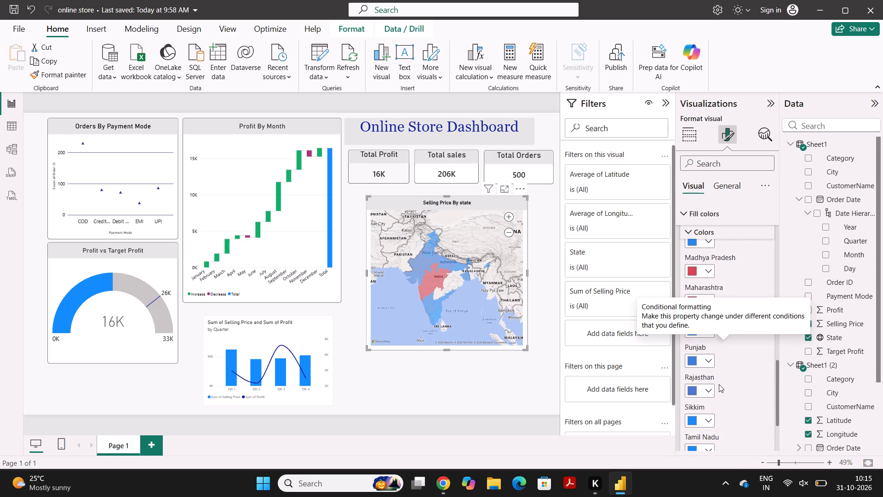
pyautogui.scroll(3, 719, 384)
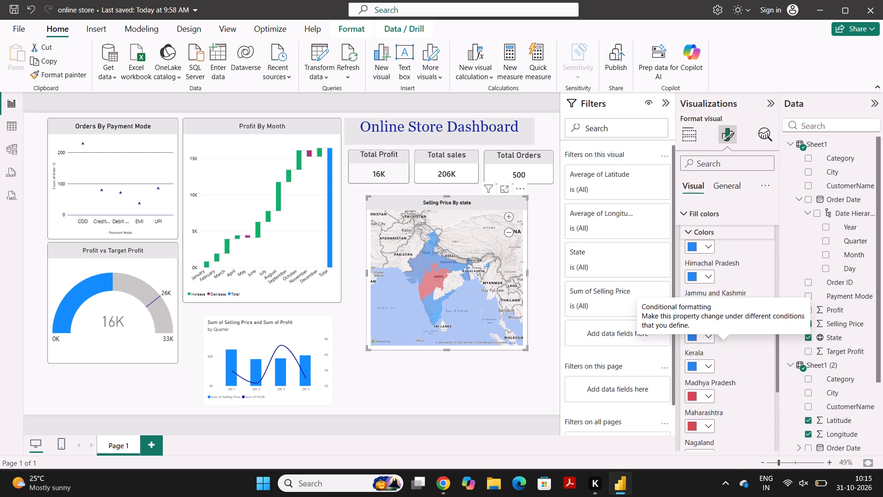
pyautogui.scroll(2, 719, 384)
pyautogui.scroll(-1, 719, 384)
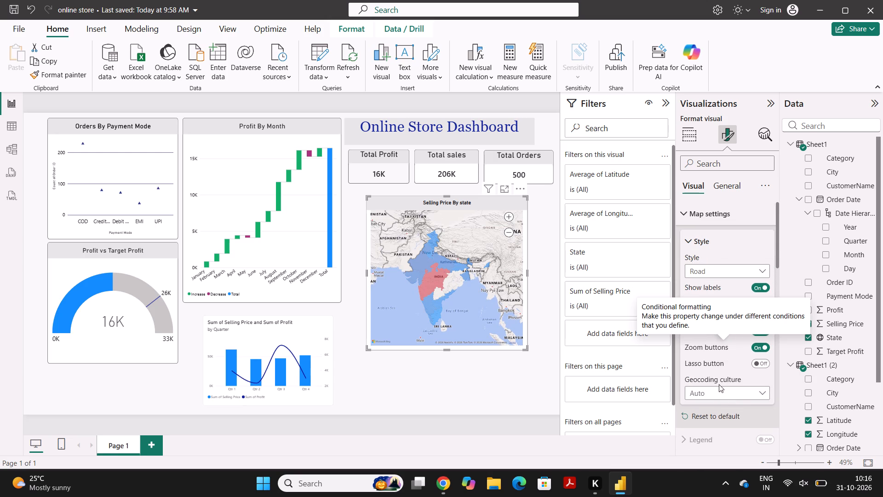
pyautogui.scroll(-2, 719, 384)
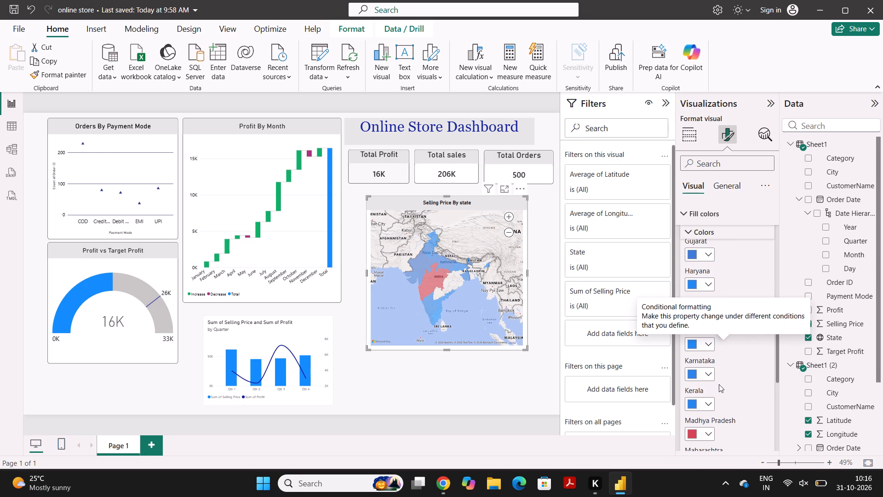
pyautogui.scroll(2, 719, 384)
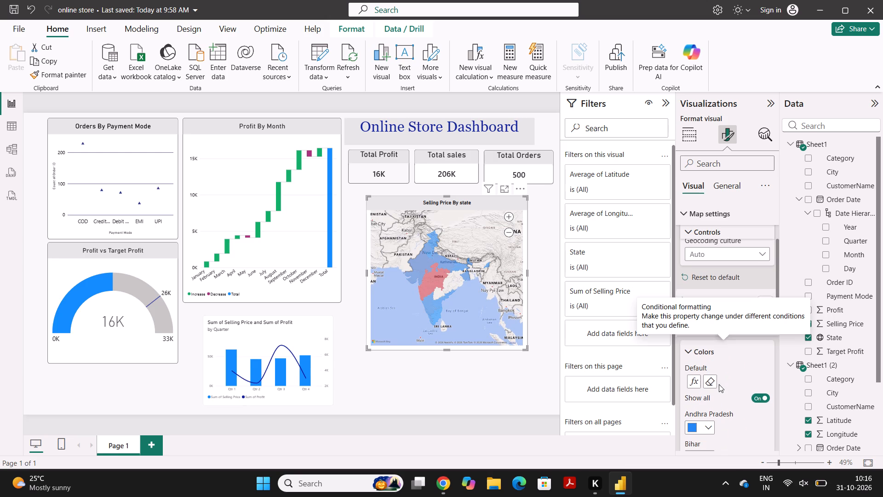
# Add a middle color to the state map's fill gradient and set it to a purple theme shade.
pyautogui.click(695, 381)
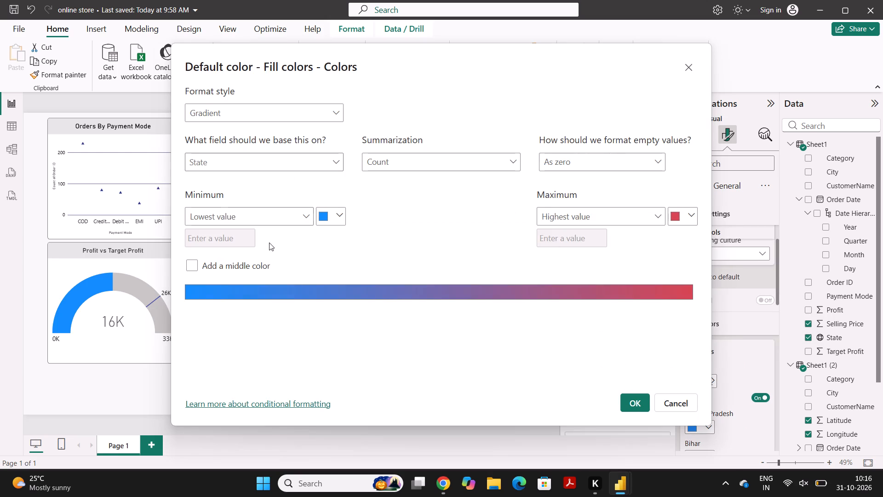
pyautogui.click(189, 262)
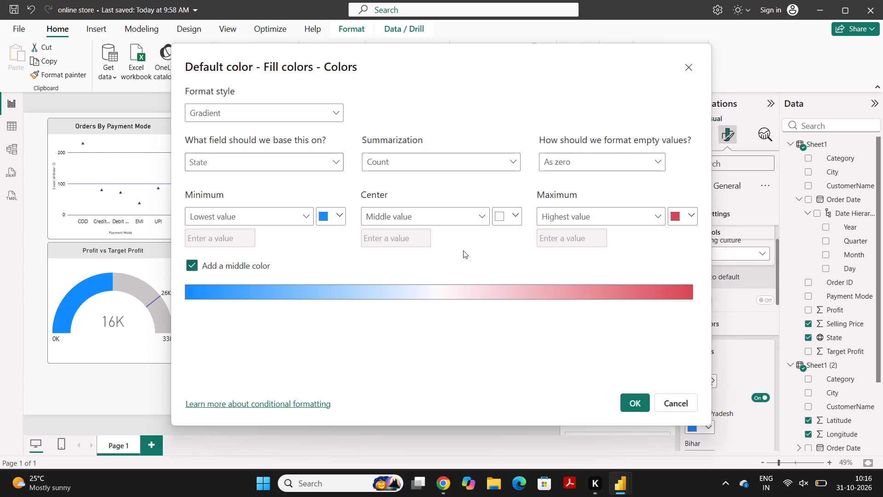
pyautogui.click(516, 214)
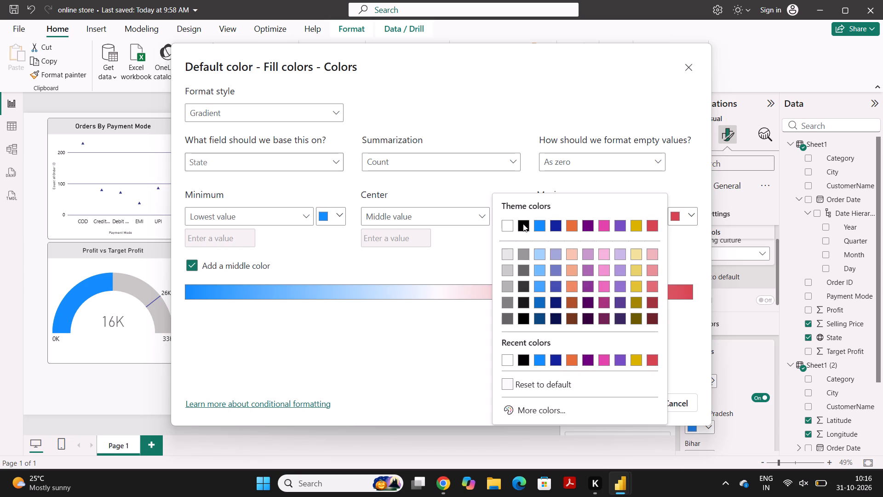
pyautogui.click(586, 287)
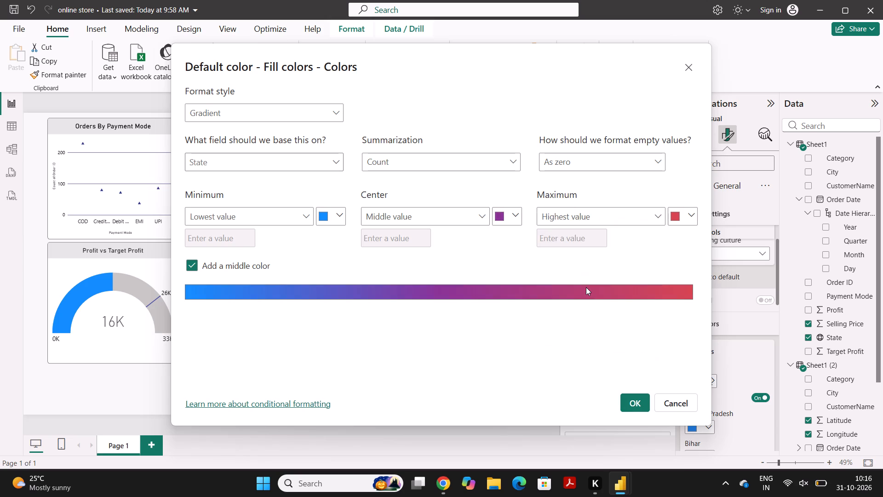
pyautogui.click(641, 407)
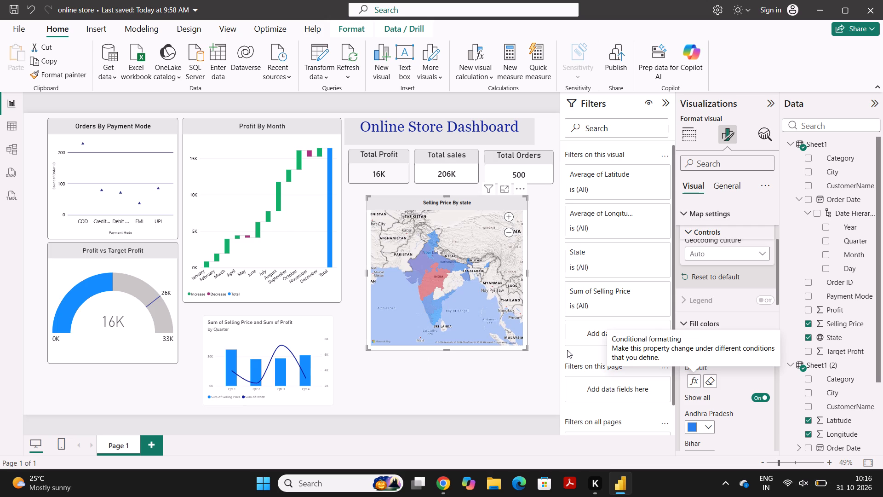
# Change the middle color of the state map's fill gradient to the base yellow-gold theme color.
pyautogui.click(695, 383)
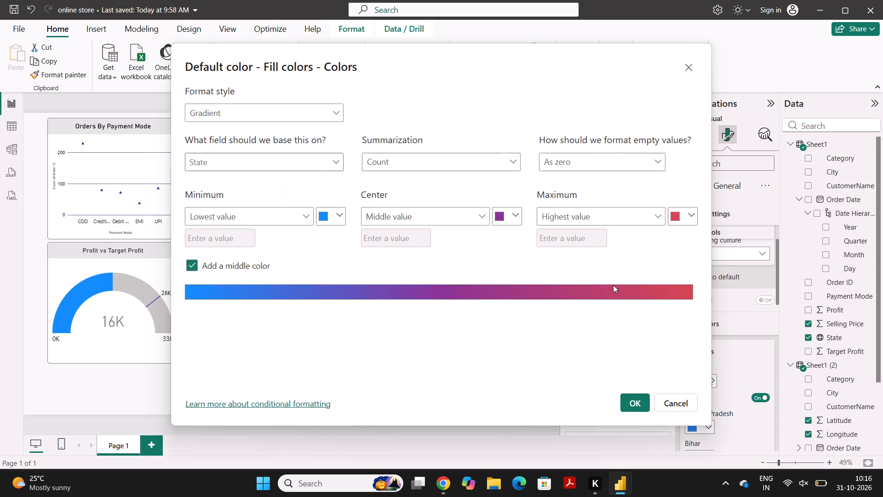
pyautogui.click(515, 210)
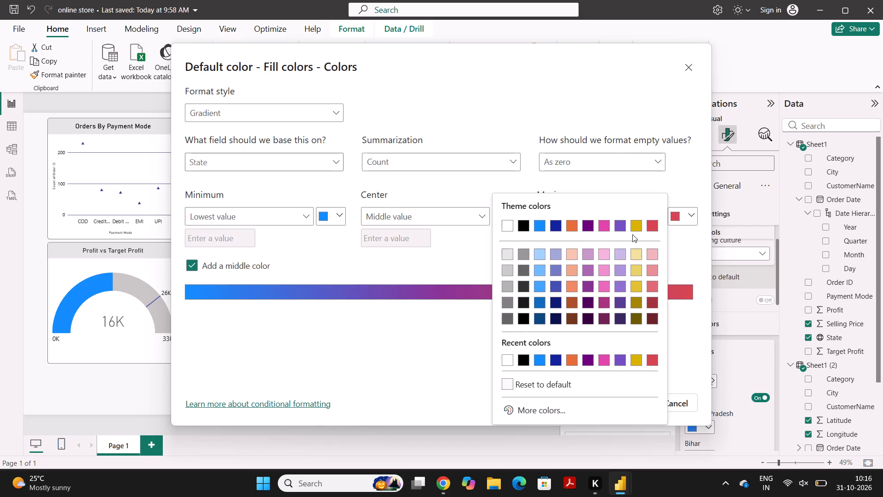
pyautogui.click(633, 225)
pyautogui.click(636, 399)
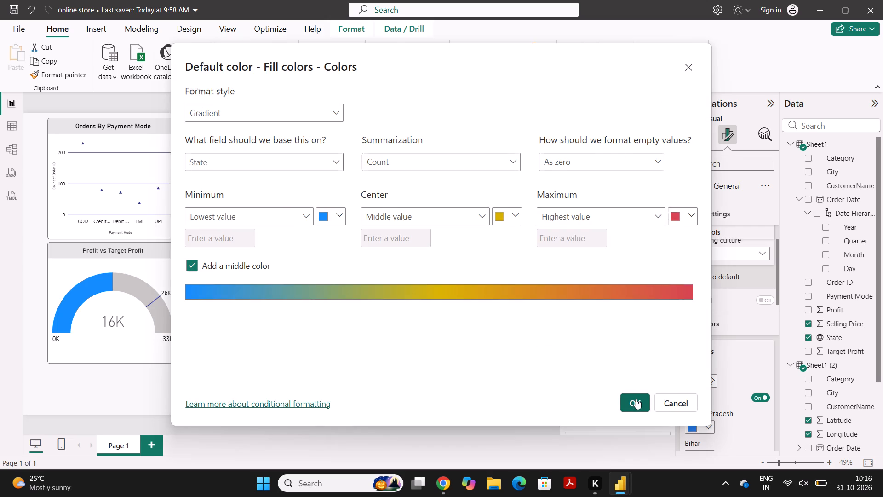
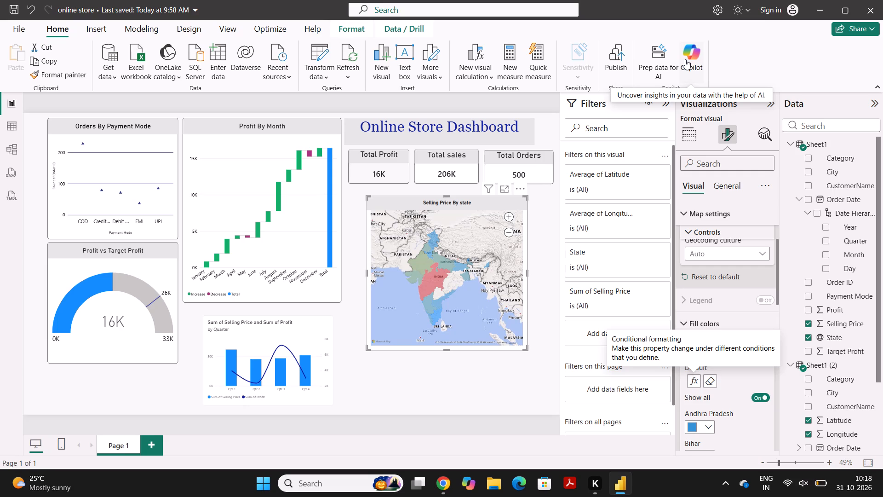
# Check the fields assigned to the state map's location, legend, latitude, longitude and tooltips.
pyautogui.click(694, 143)
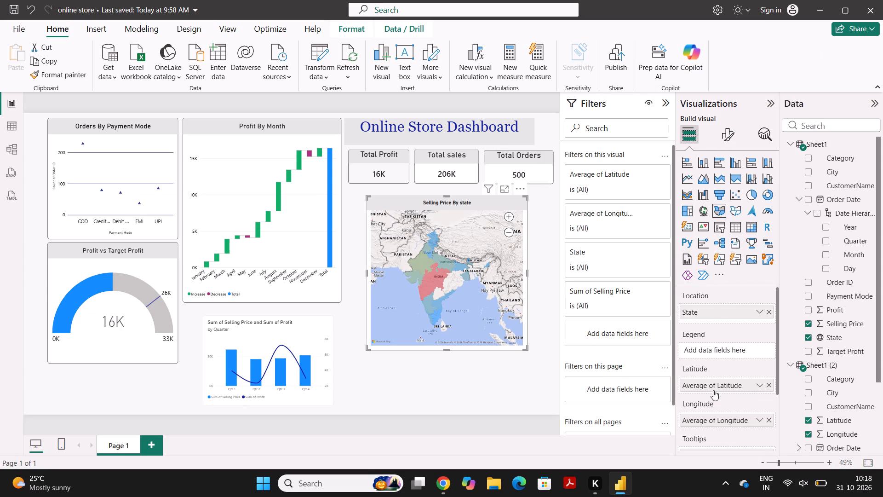
pyautogui.scroll(-2, 717, 394)
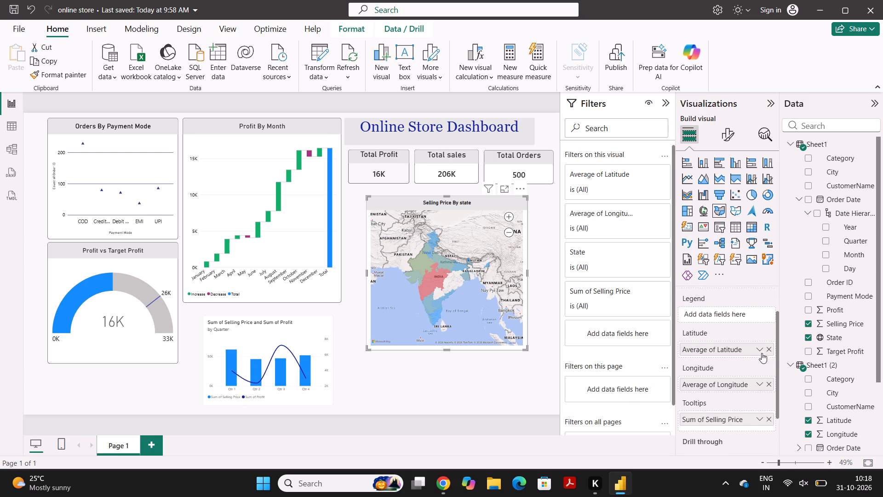
pyautogui.scroll(1, 726, 387)
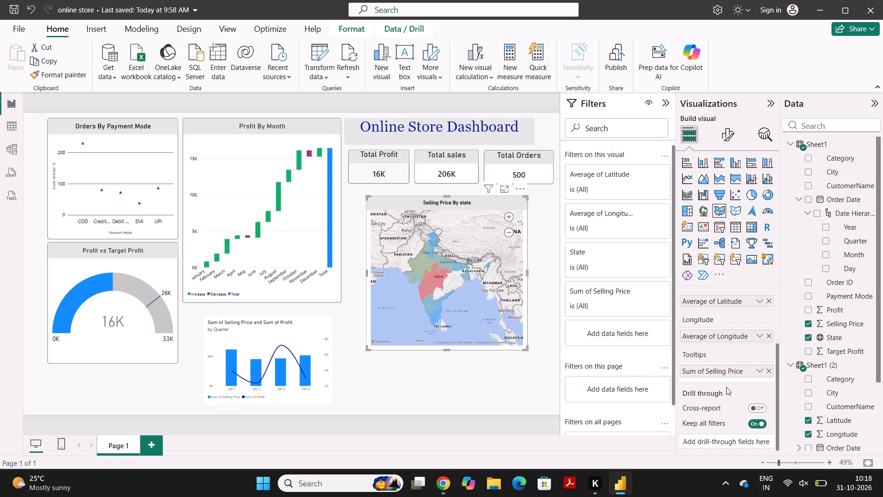
pyautogui.scroll(1, 726, 387)
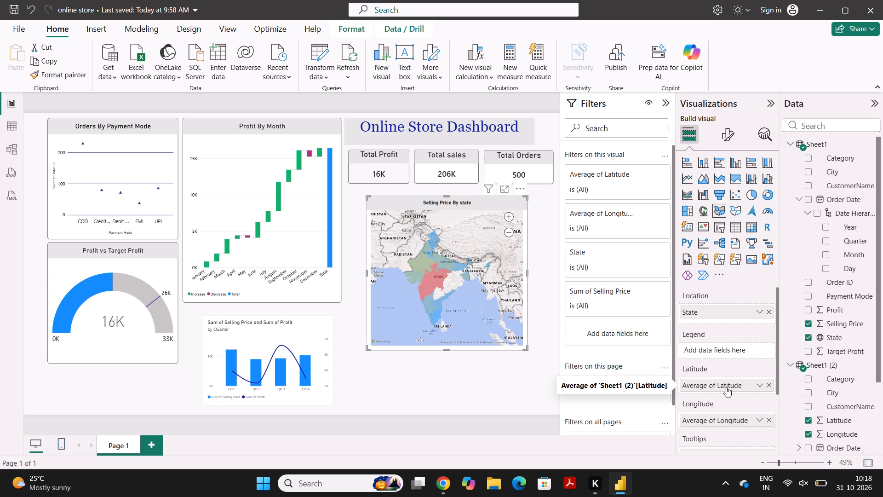
# Select the quarterly combo chart, switch to the course video in Chrome, and skip ahead to its data labels demonstration.
pyautogui.click(268, 355)
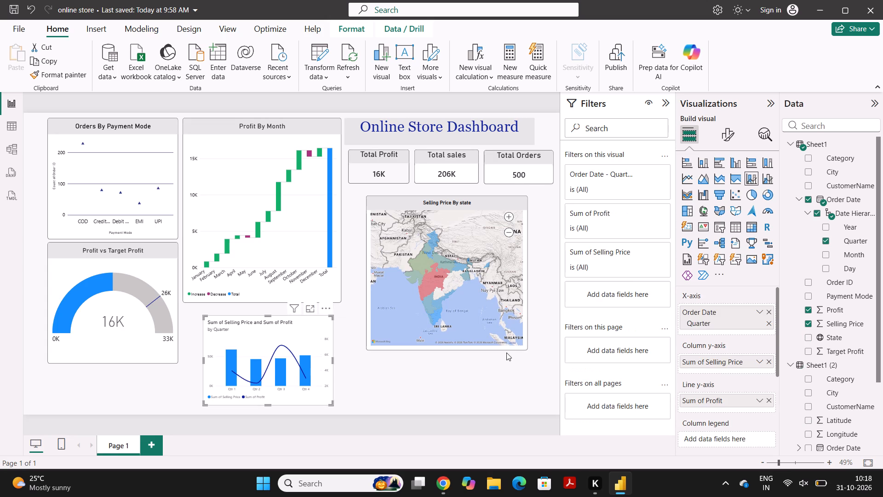
pyautogui.click(442, 483)
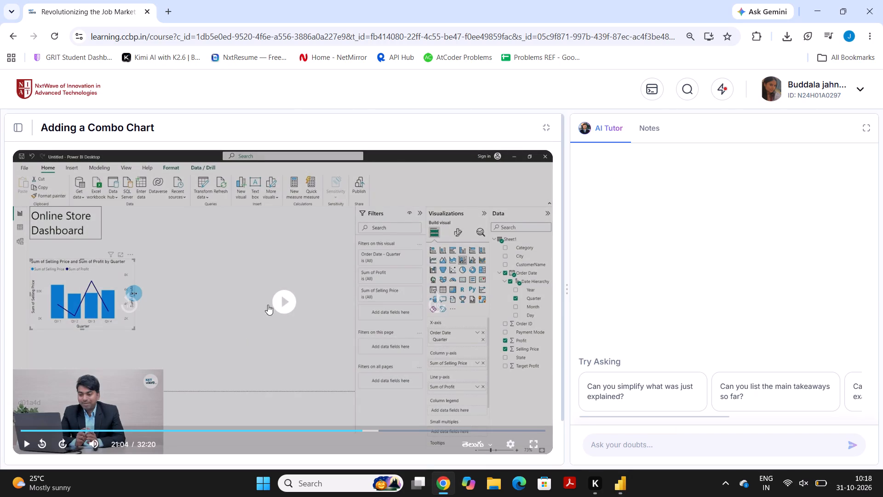
pyautogui.click(279, 300)
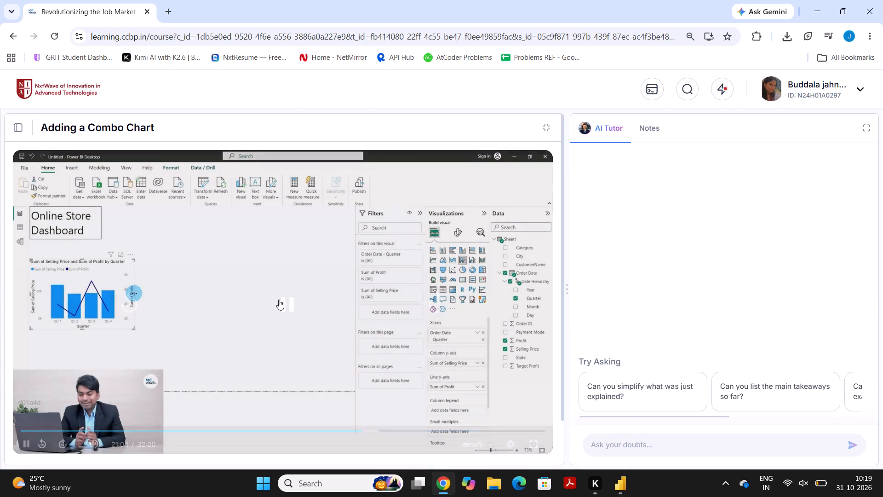
pyautogui.press('Right')
pyautogui.press('Right')
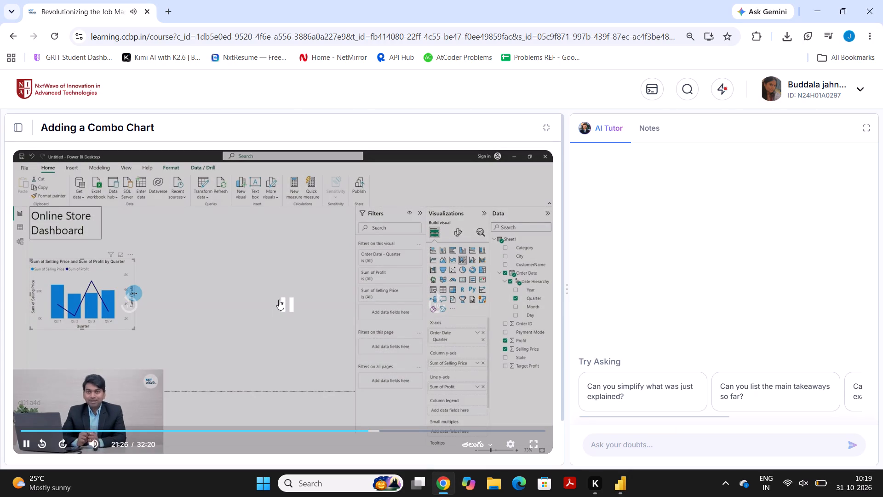
pyautogui.press('Right')
pyautogui.press('Right')
pyautogui.press('Right')
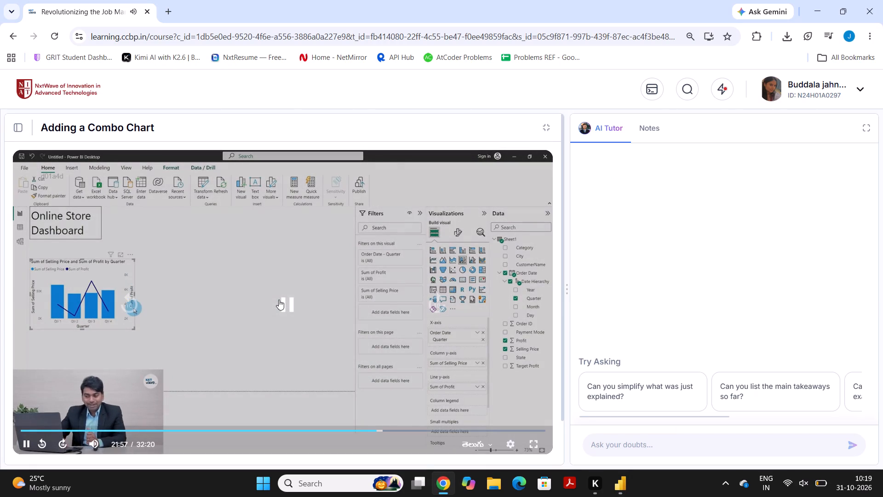
pyautogui.press('Right')
pyautogui.press('Right')
pyautogui.press('Right')
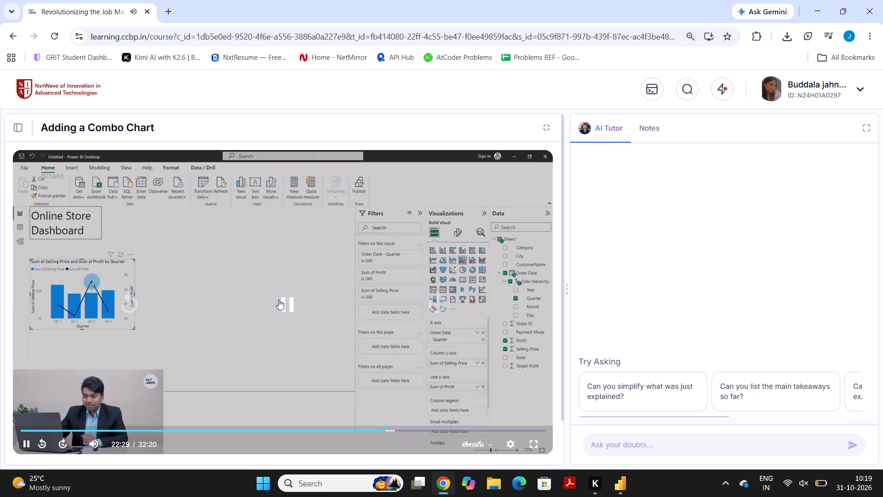
pyautogui.press('Right')
pyautogui.press('Right')
pyautogui.press('Right')
pyautogui.press('Right')
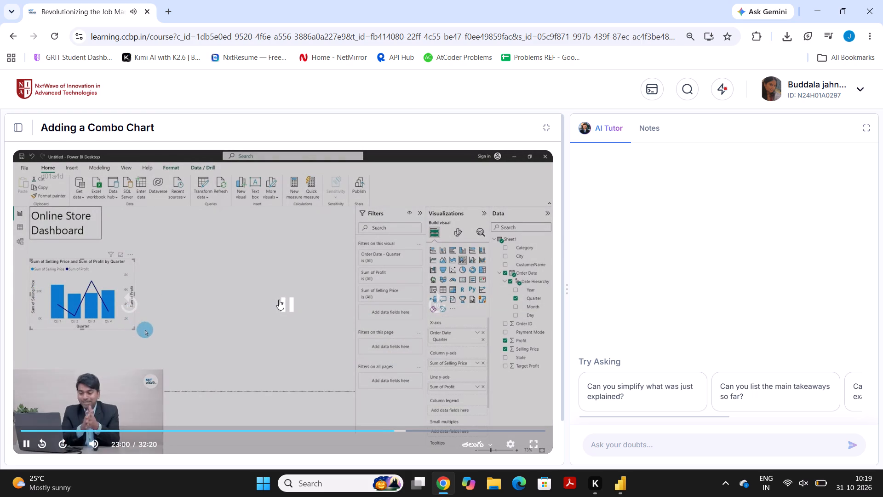
pyautogui.press('Right')
pyautogui.press('Right')
pyautogui.press('Right')
pyautogui.press('Right')
pyautogui.press('Right')
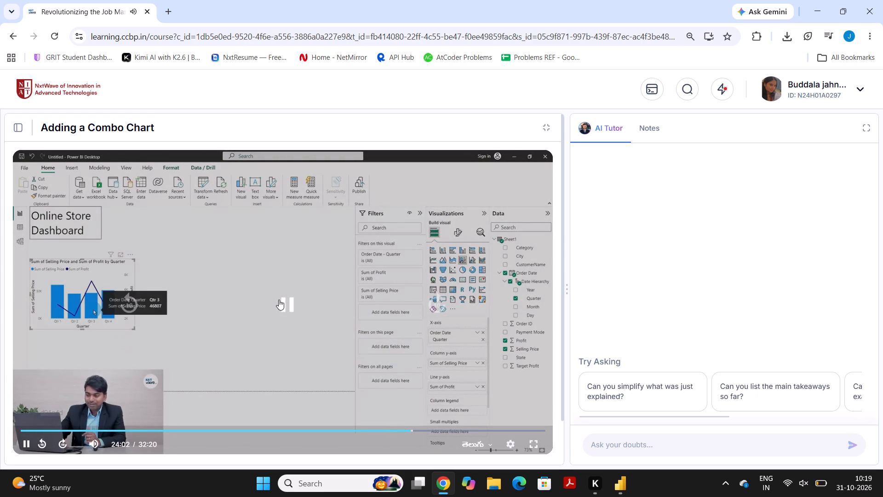
pyautogui.press('Right')
pyautogui.press('Right')
pyautogui.press('Right')
pyautogui.press('Right')
pyautogui.press('Right')
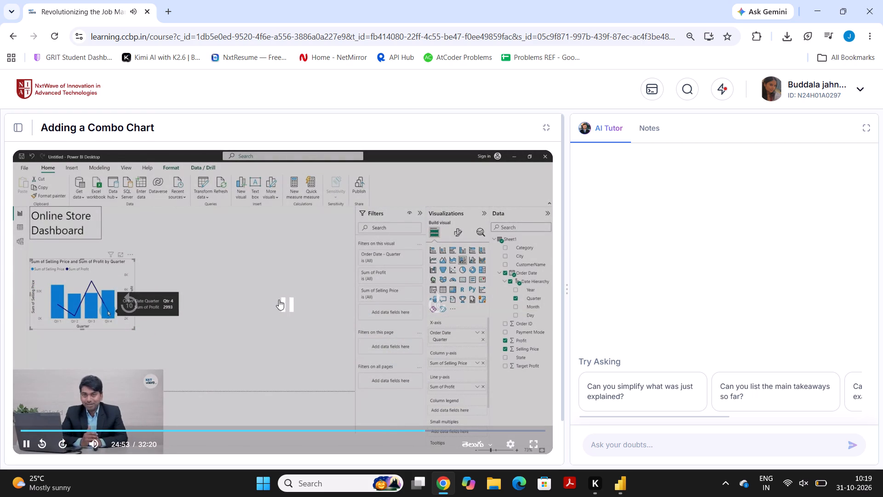
pyautogui.press('Right')
pyautogui.press('Right')
pyautogui.press('Right')
pyautogui.press('Right')
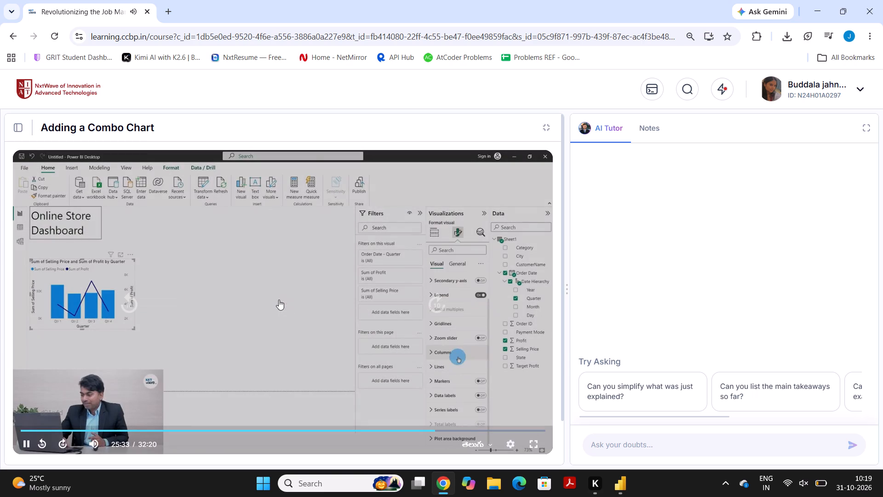
pyautogui.press('Right')
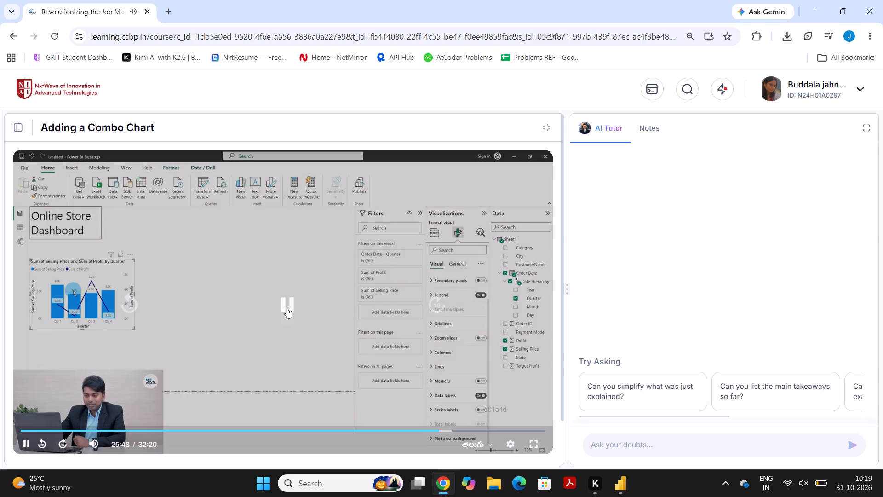
pyautogui.click(291, 302)
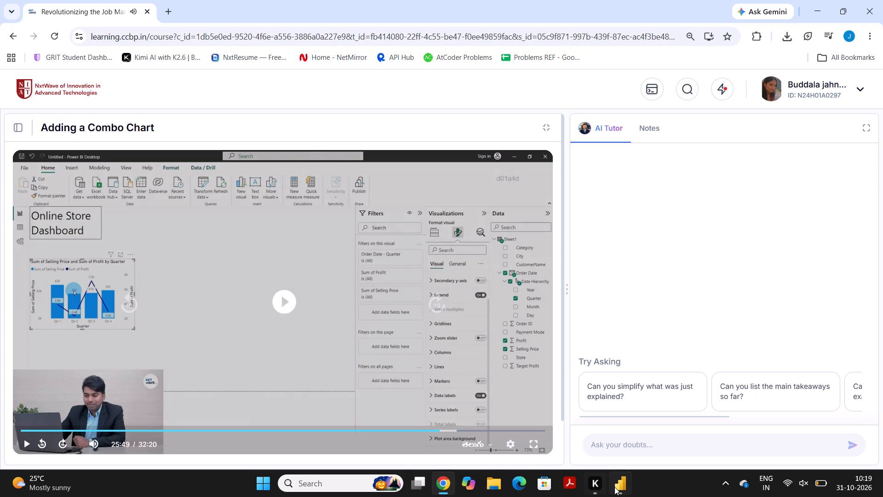
# Switch to Power BI and turn on data labels for the quarterly combo chart.
pyautogui.click(614, 487)
pyautogui.click(730, 132)
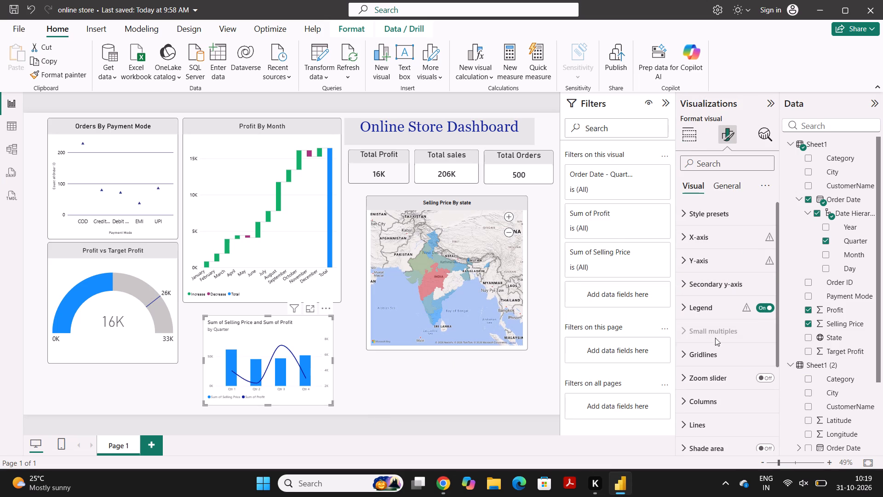
pyautogui.click(698, 401)
pyautogui.scroll(-2, 698, 401)
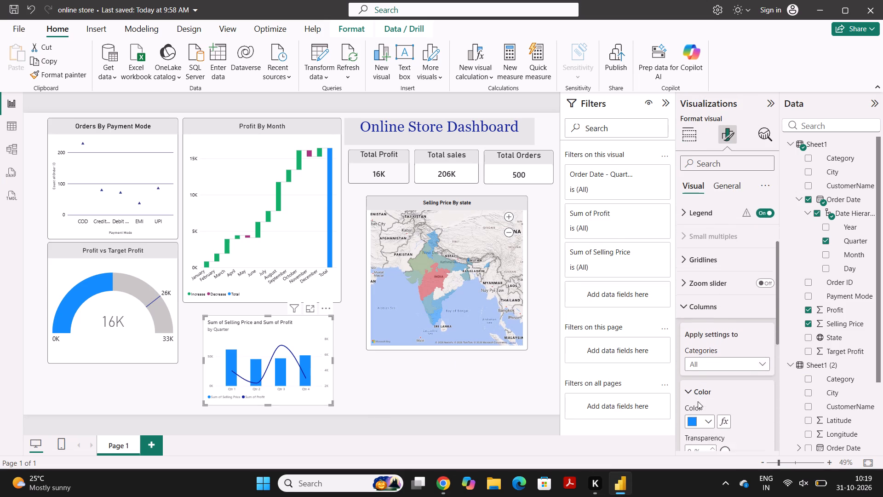
pyautogui.scroll(-3, 698, 401)
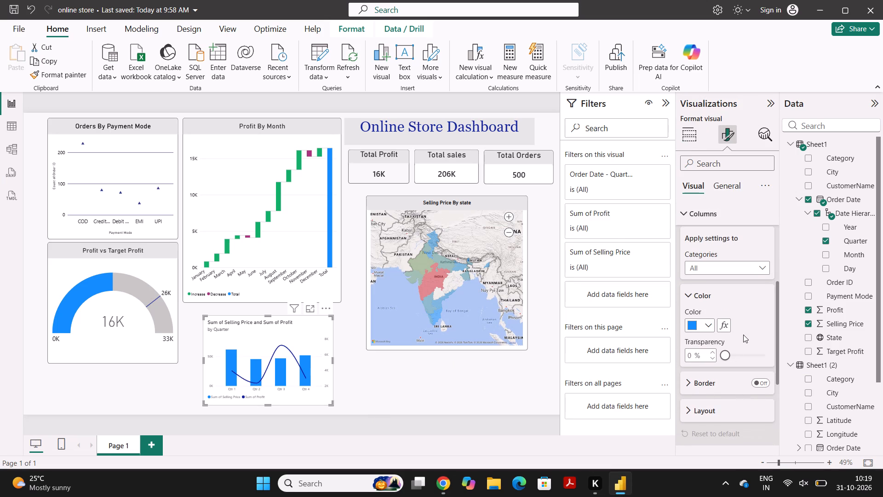
pyautogui.scroll(-1, 743, 335)
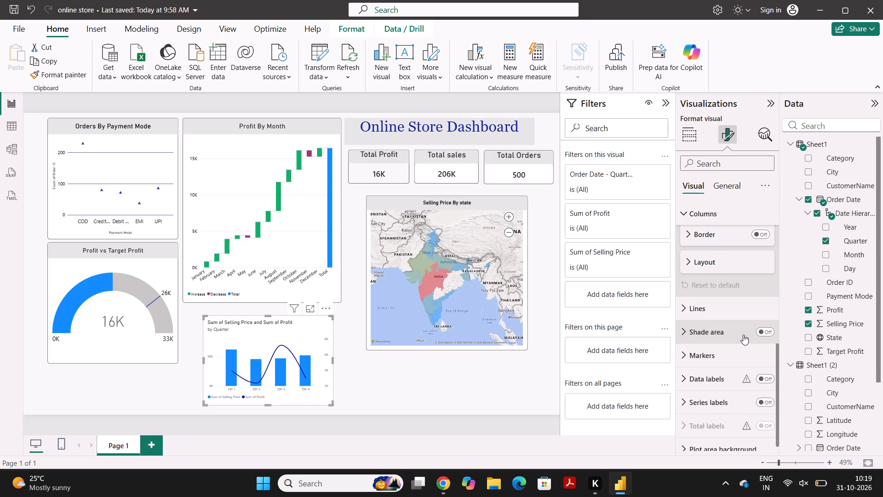
pyautogui.click(768, 381)
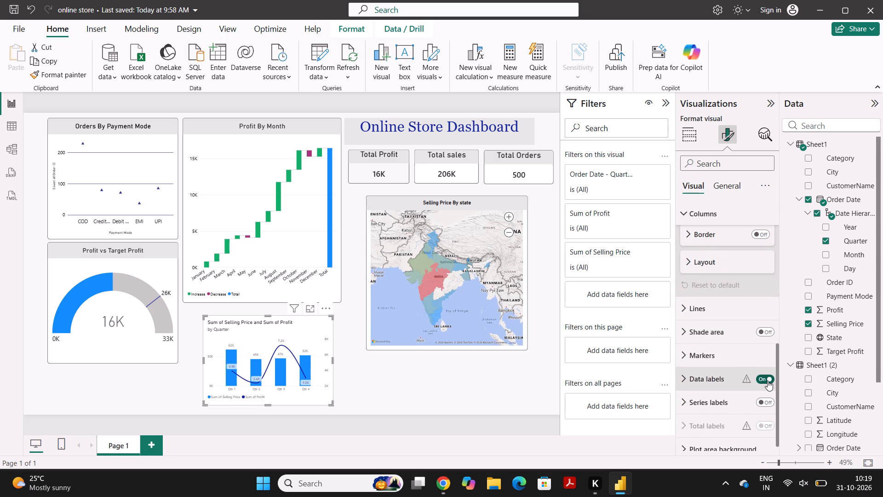
# Follow the course video in Chrome up to its line style demonstration, and return to Power BI.
pyautogui.click(440, 480)
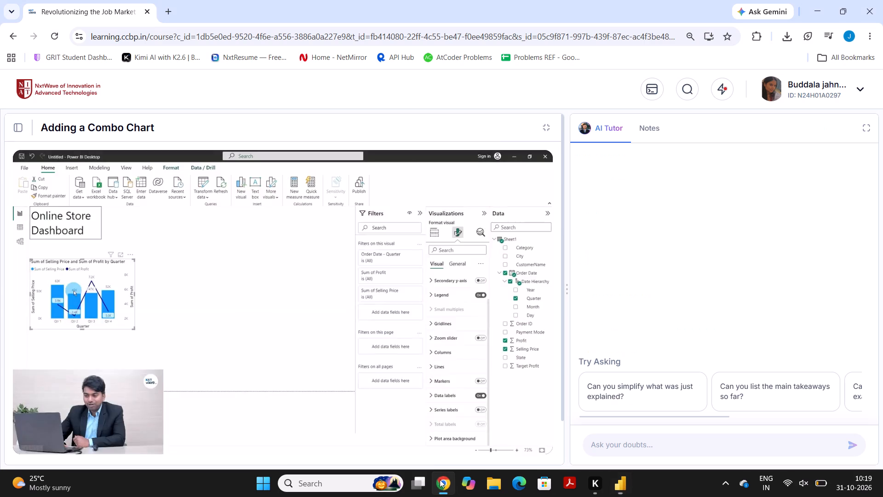
pyautogui.click(280, 307)
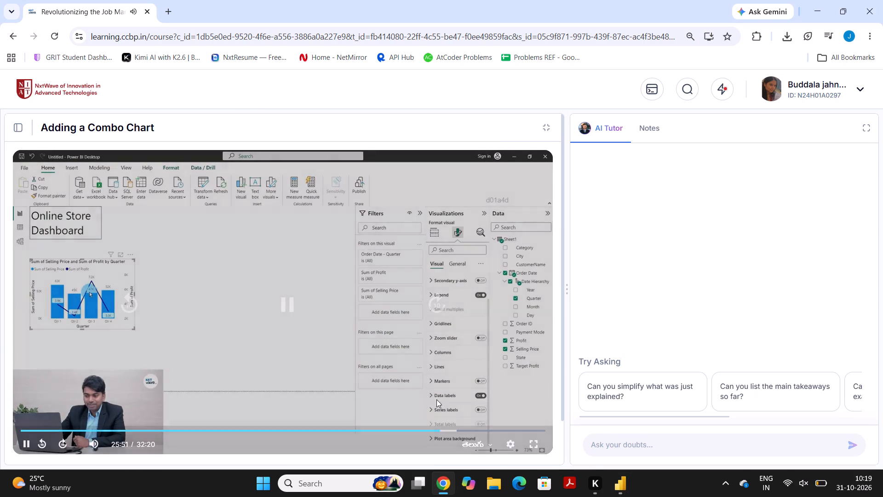
pyautogui.click(612, 480)
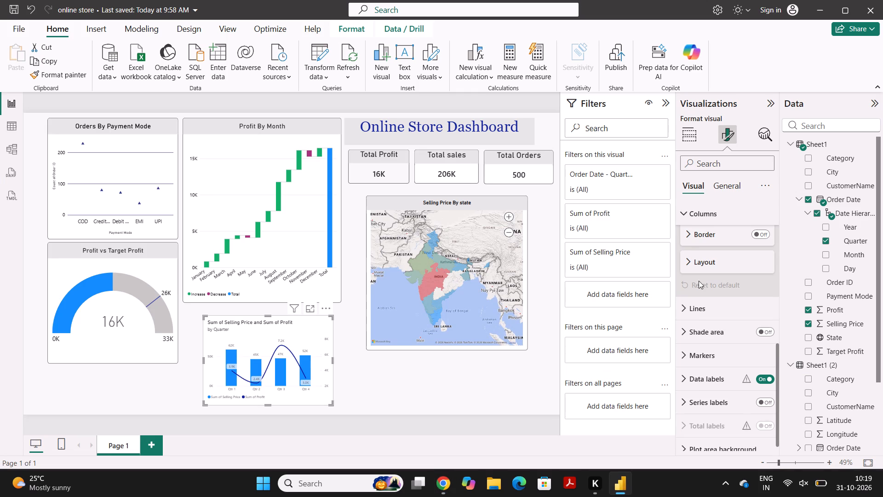
pyautogui.scroll(4, 699, 281)
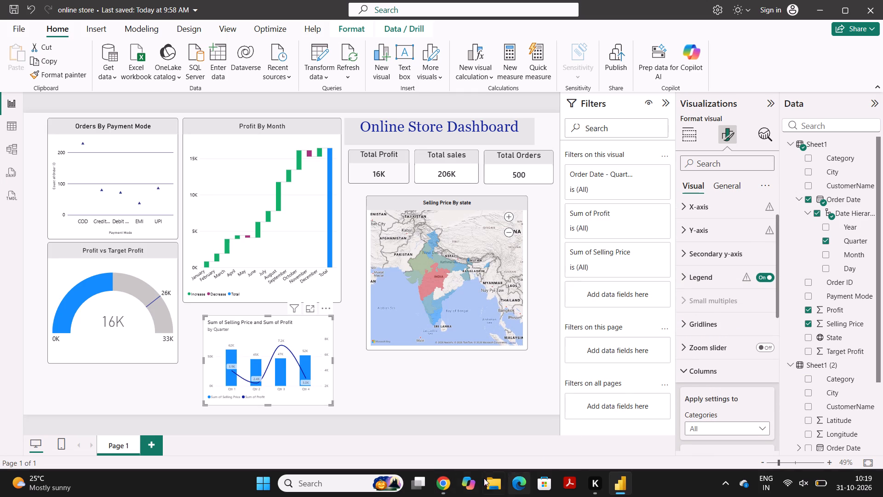
pyautogui.click(445, 477)
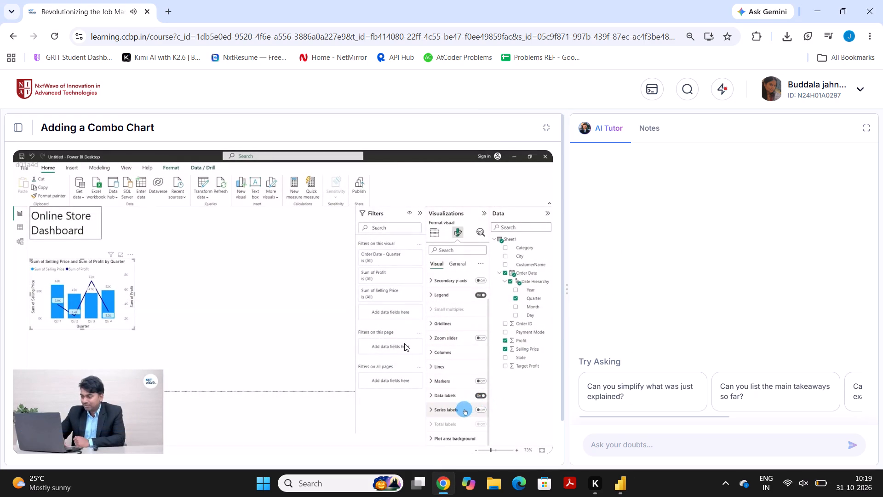
pyautogui.press('Right')
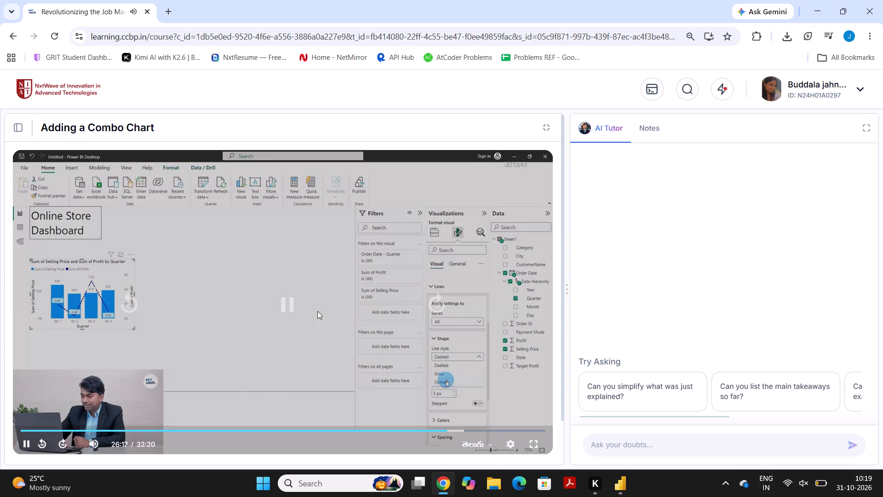
pyautogui.click(292, 306)
pyautogui.click(619, 480)
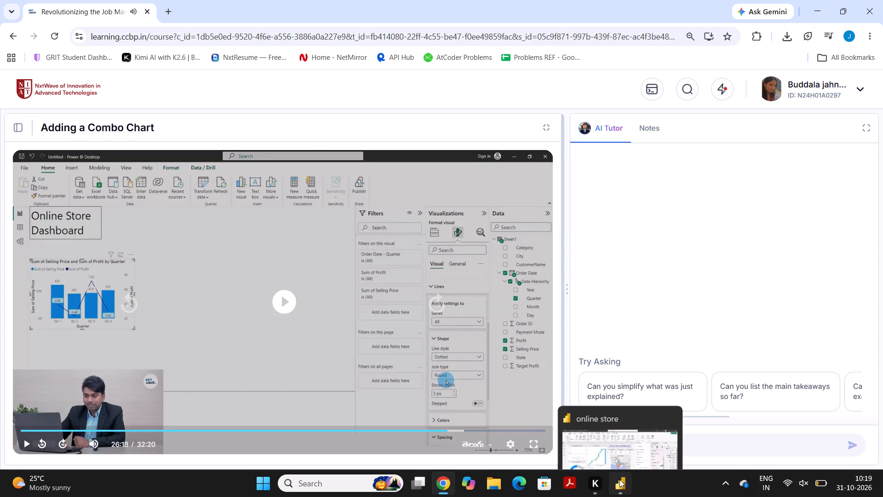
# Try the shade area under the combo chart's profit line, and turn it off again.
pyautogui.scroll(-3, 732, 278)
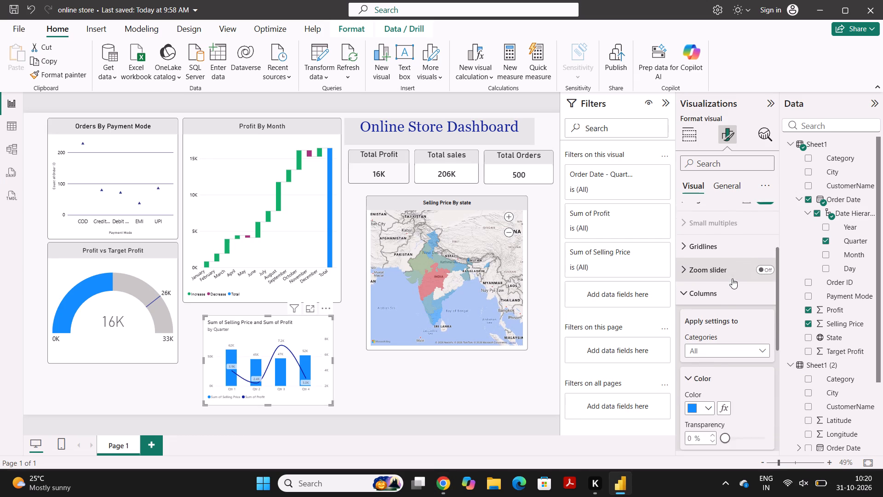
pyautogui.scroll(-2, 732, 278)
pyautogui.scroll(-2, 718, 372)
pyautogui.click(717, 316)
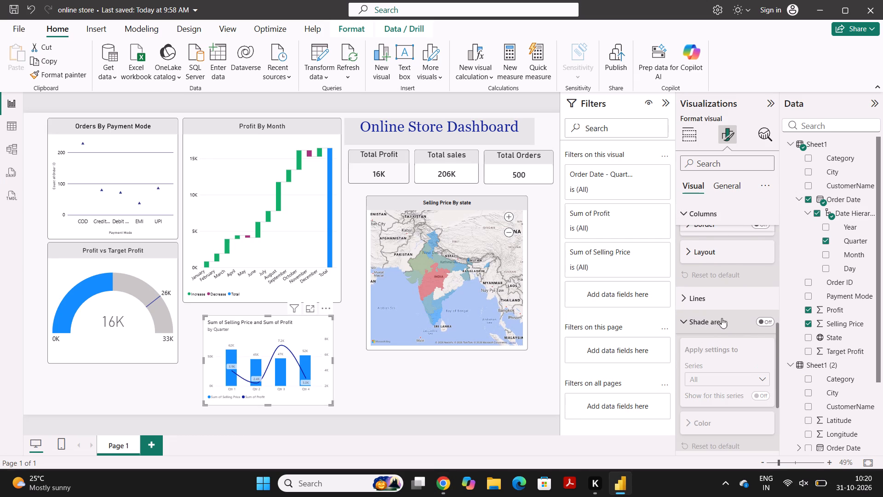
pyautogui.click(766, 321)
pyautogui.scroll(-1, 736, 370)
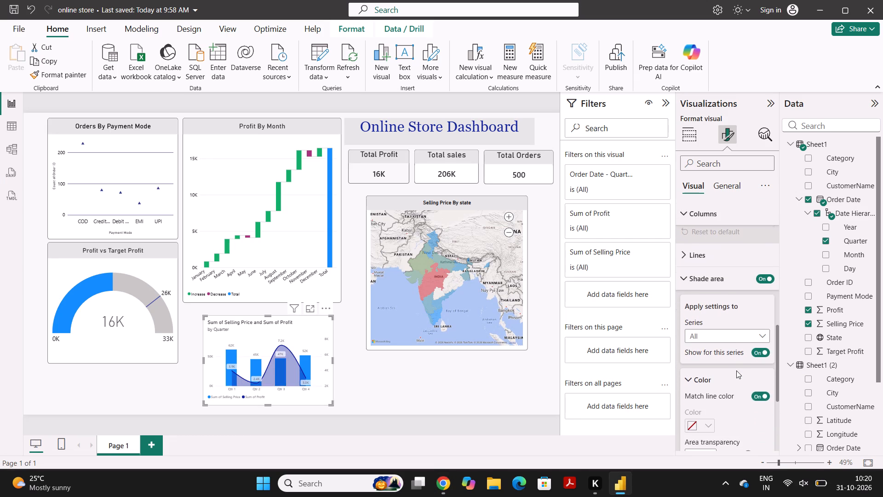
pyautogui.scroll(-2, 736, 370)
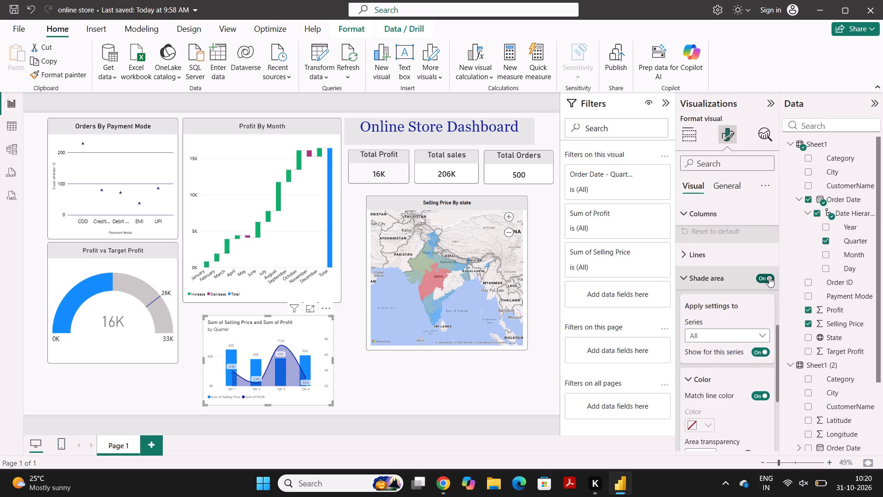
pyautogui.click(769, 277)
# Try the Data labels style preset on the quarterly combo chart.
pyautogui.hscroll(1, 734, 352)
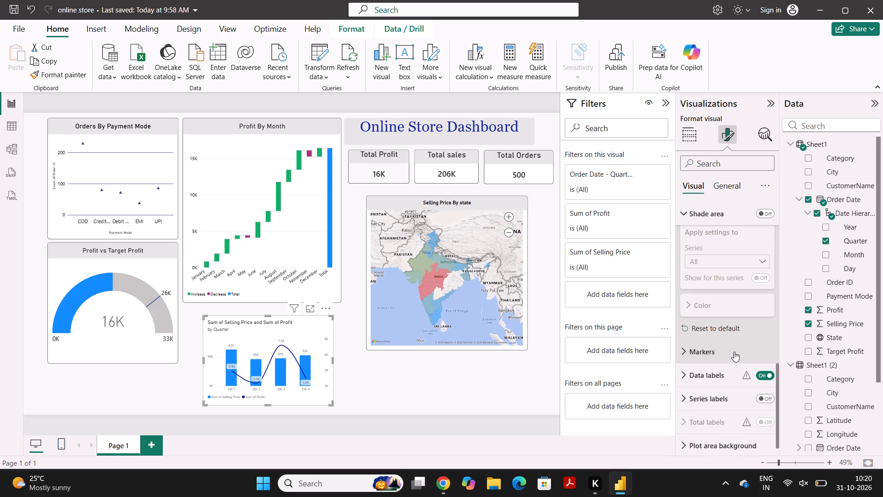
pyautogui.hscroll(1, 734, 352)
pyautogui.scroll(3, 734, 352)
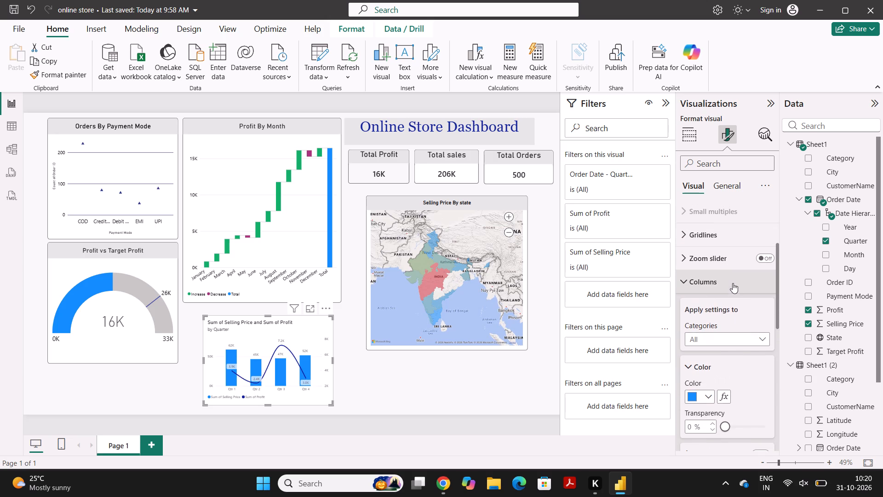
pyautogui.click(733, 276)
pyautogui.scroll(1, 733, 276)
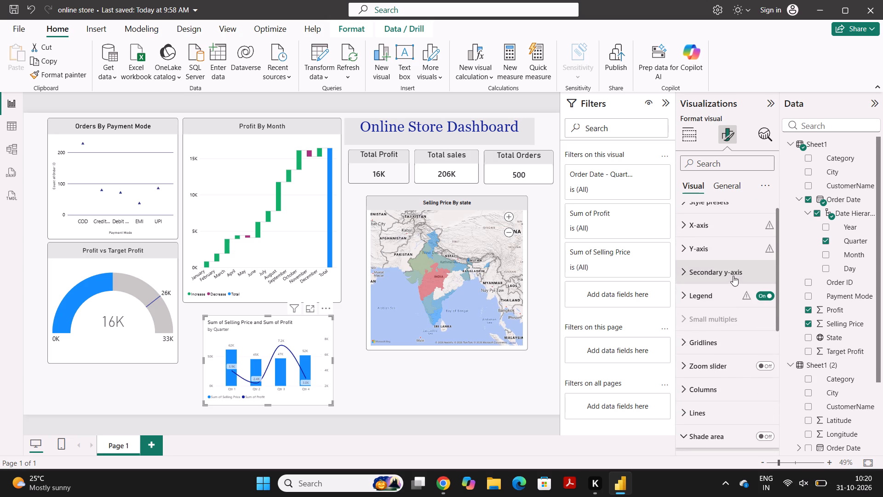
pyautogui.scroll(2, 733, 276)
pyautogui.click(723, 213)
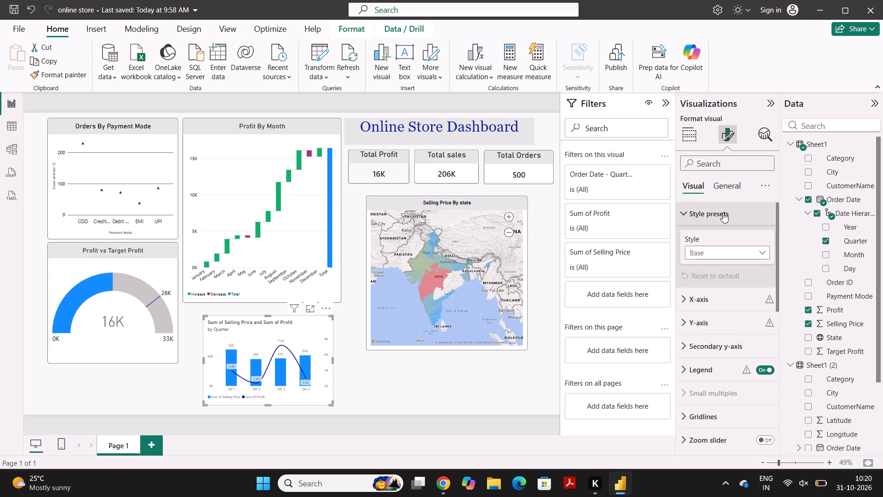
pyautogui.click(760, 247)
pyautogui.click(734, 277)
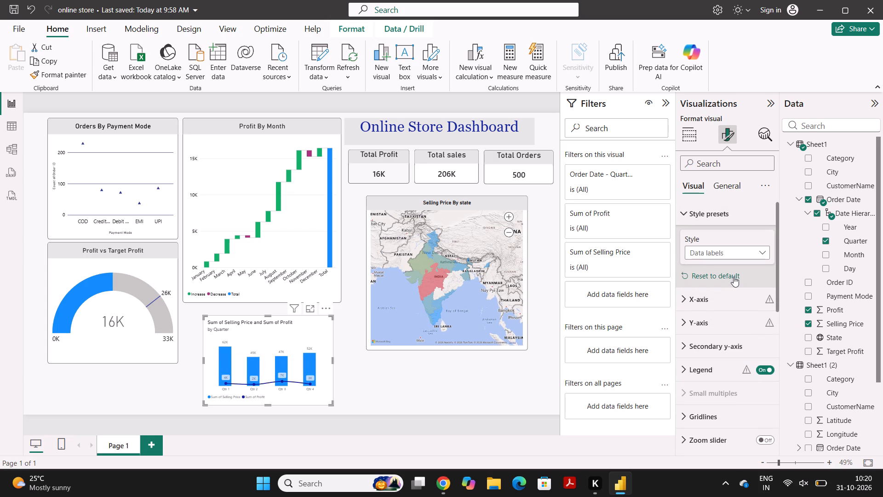
# Compare the Straight line and Data labels - straight line presets on the combo chart, and keep Straight line.
pyautogui.click(740, 254)
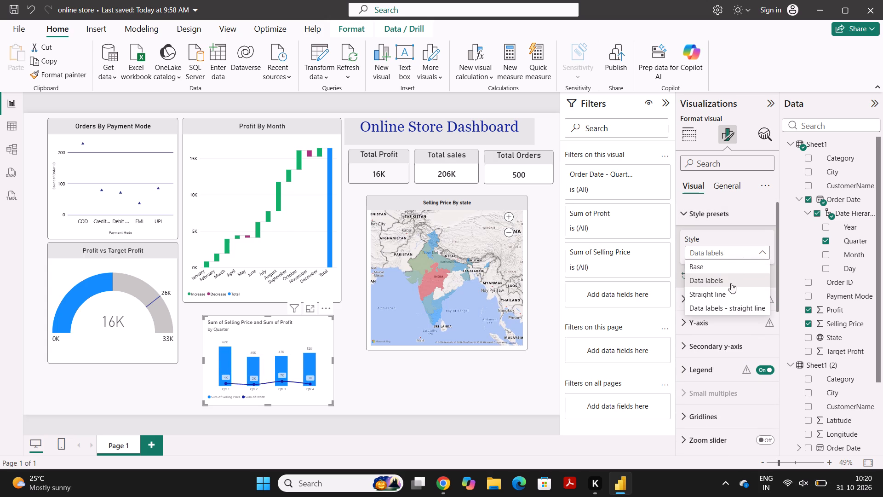
pyautogui.click(729, 289)
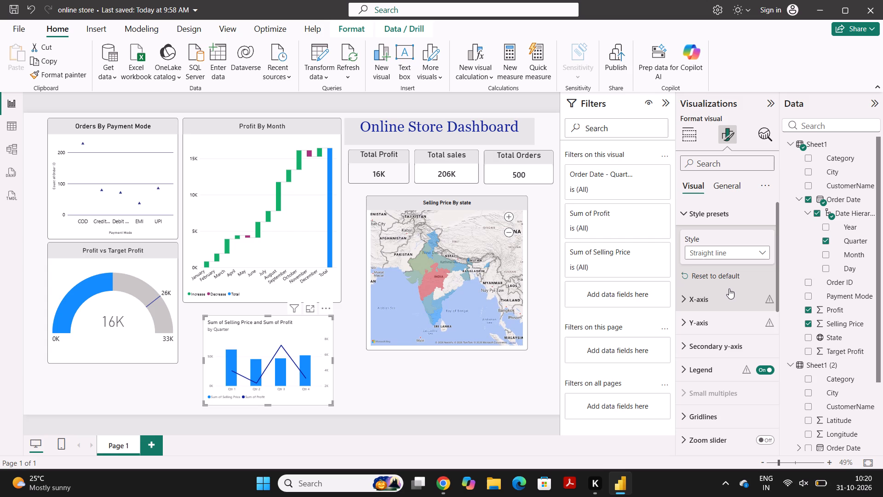
pyautogui.scroll(-1, 694, 342)
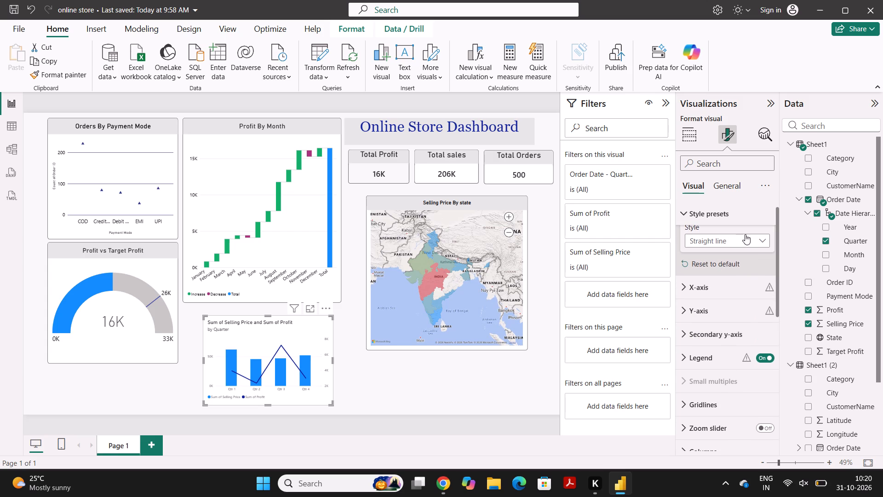
pyautogui.click(745, 234)
pyautogui.click(727, 291)
pyautogui.click(740, 237)
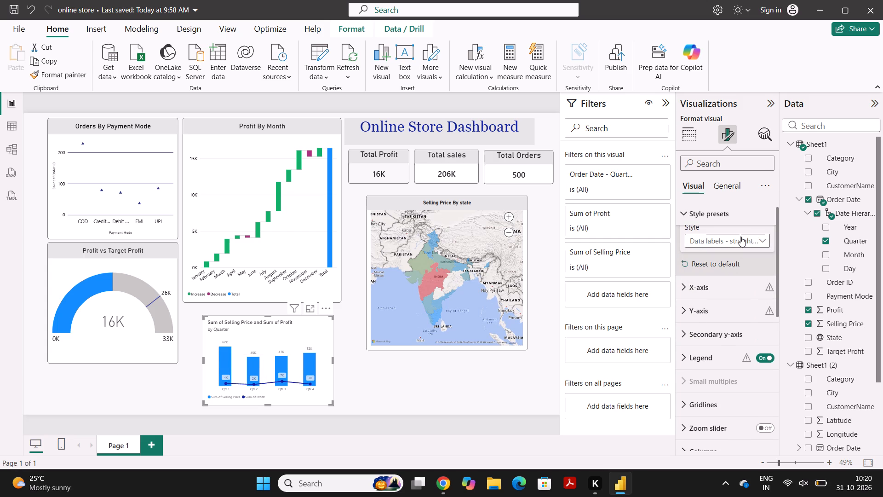
pyautogui.click(727, 277)
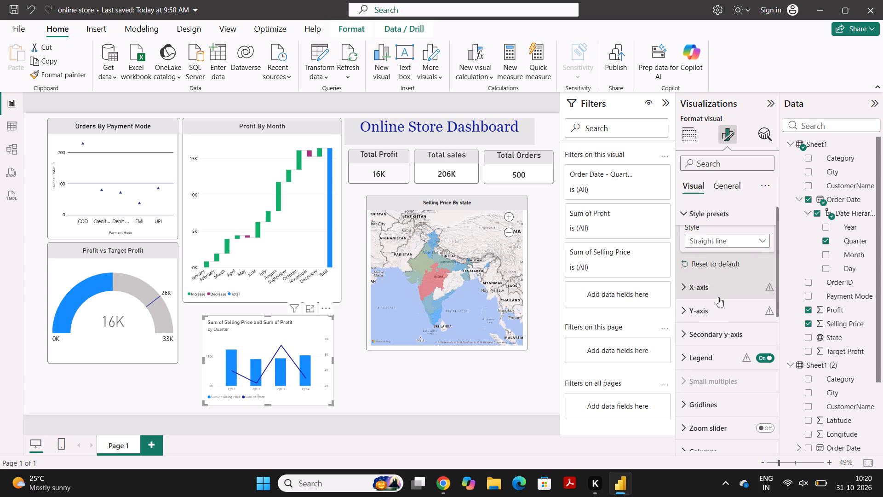
# Switch to the course video in Chrome, replay its opening of the Lines settings, and return to Power BI.
pyautogui.scroll(-2, 704, 334)
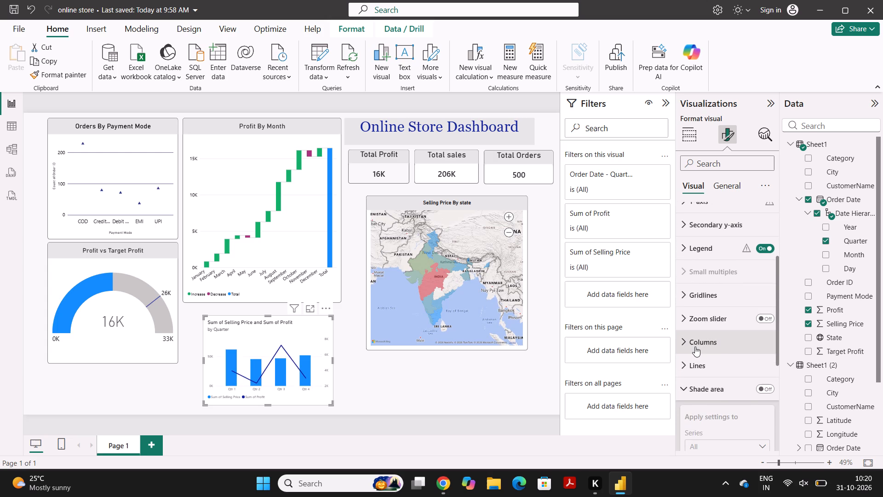
pyautogui.click(440, 480)
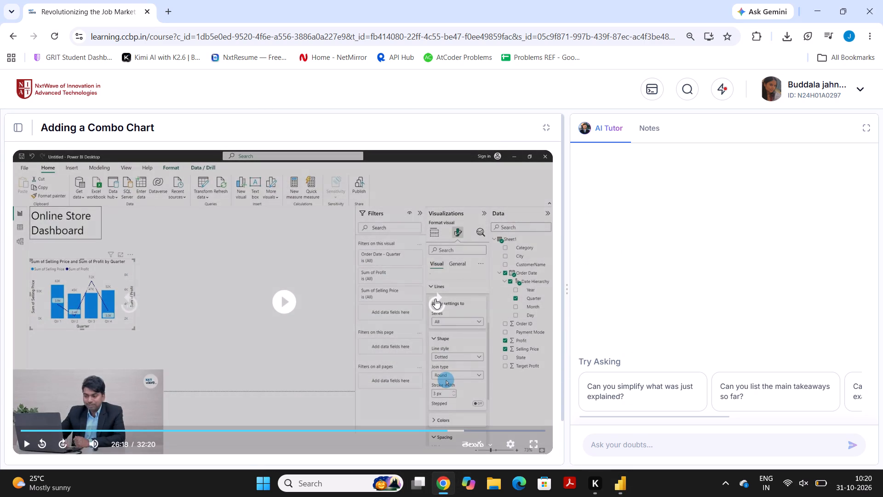
pyautogui.press('Left')
pyautogui.press('Left')
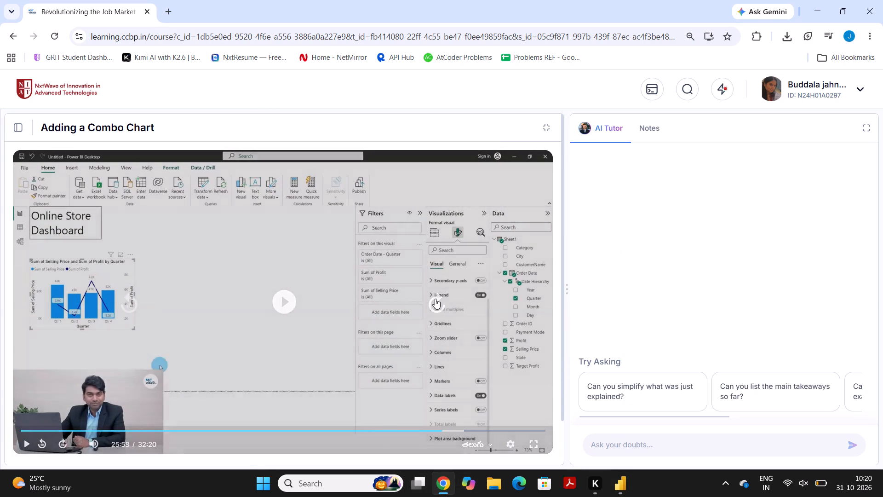
pyautogui.press('space')
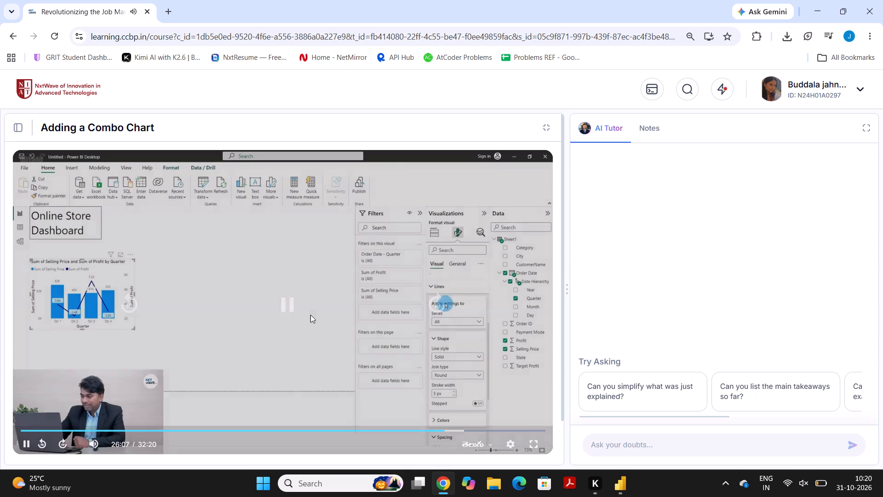
pyautogui.click(288, 306)
pyautogui.click(622, 487)
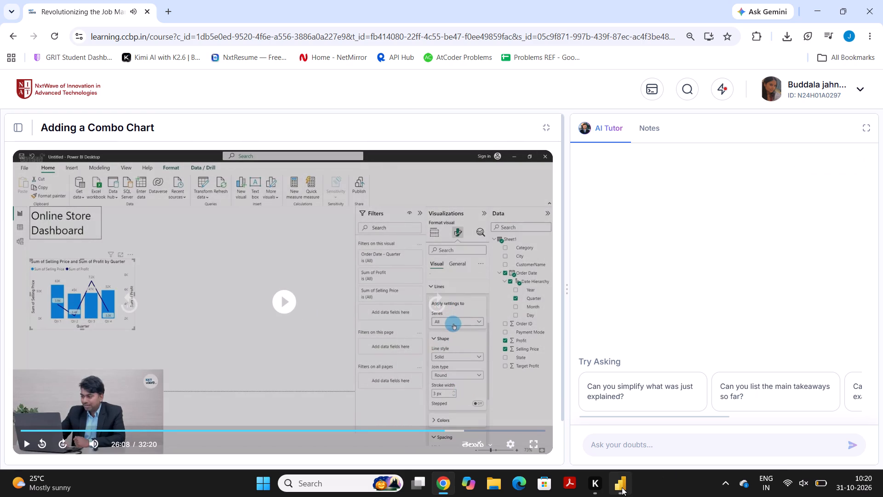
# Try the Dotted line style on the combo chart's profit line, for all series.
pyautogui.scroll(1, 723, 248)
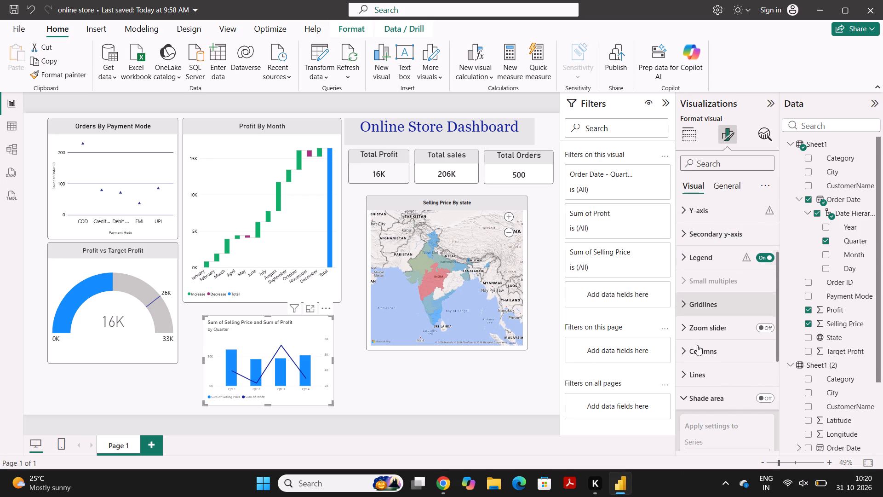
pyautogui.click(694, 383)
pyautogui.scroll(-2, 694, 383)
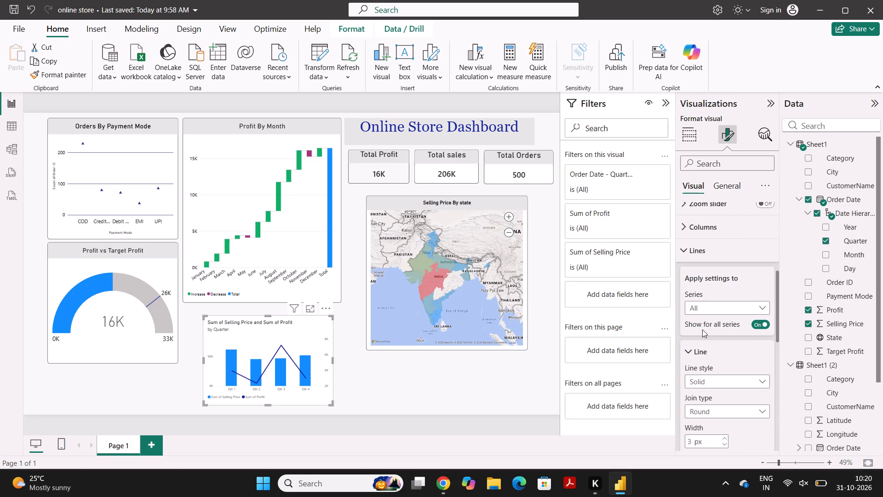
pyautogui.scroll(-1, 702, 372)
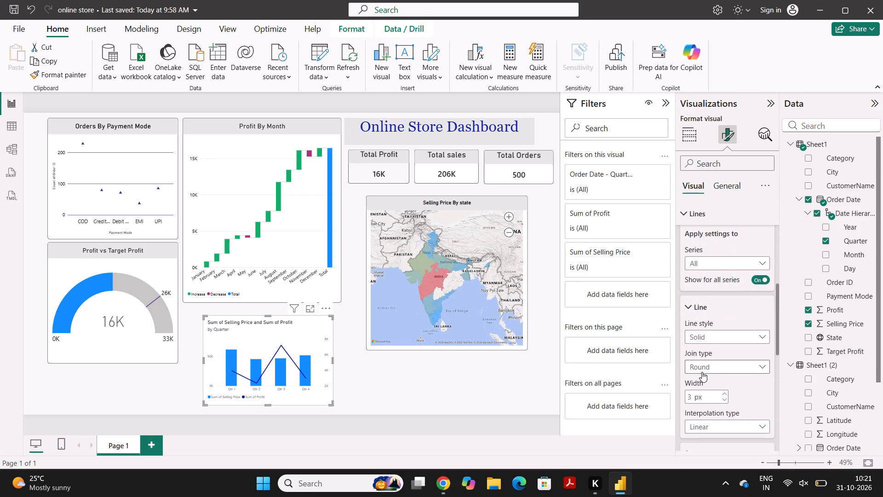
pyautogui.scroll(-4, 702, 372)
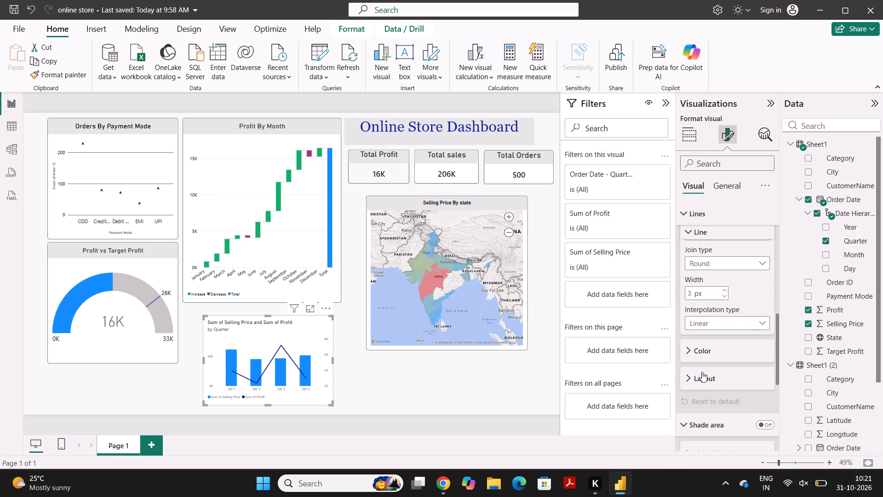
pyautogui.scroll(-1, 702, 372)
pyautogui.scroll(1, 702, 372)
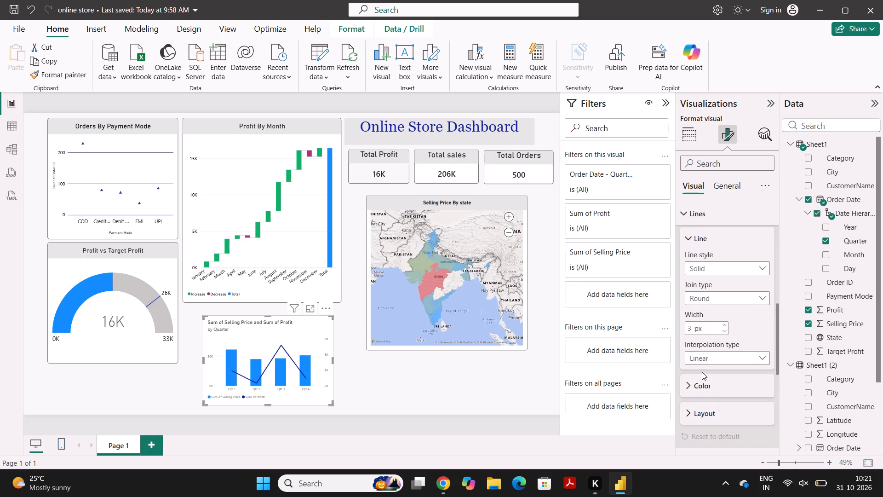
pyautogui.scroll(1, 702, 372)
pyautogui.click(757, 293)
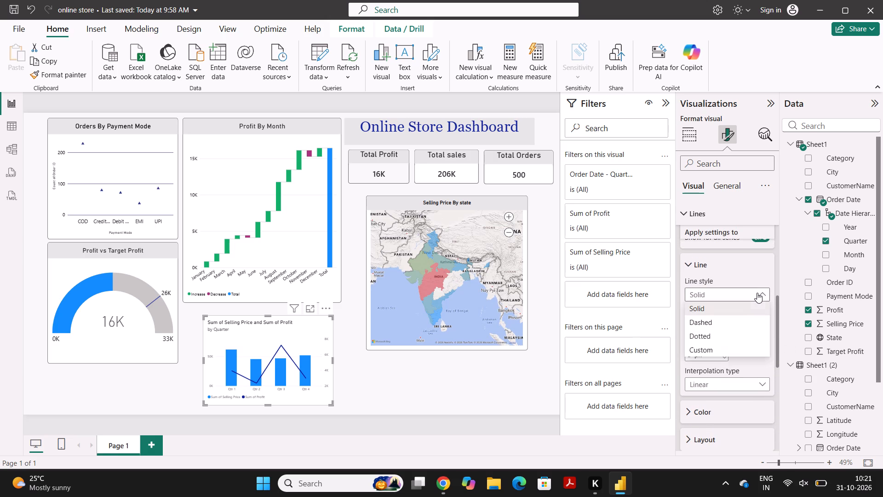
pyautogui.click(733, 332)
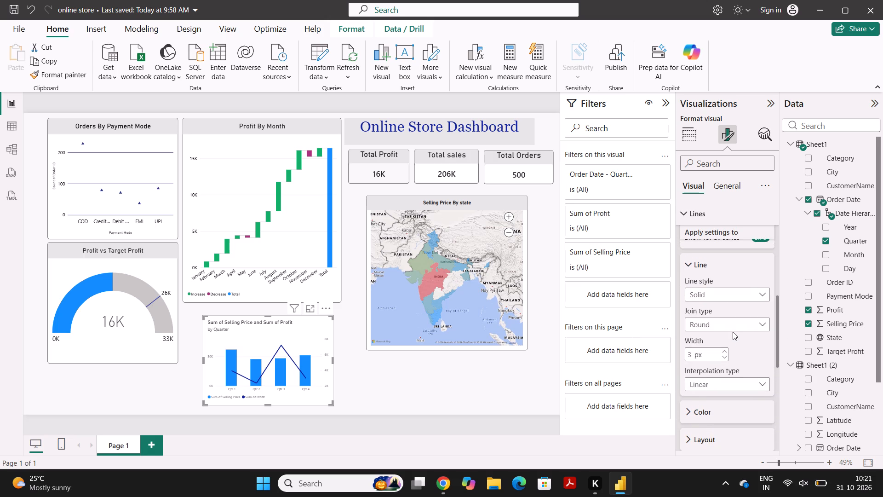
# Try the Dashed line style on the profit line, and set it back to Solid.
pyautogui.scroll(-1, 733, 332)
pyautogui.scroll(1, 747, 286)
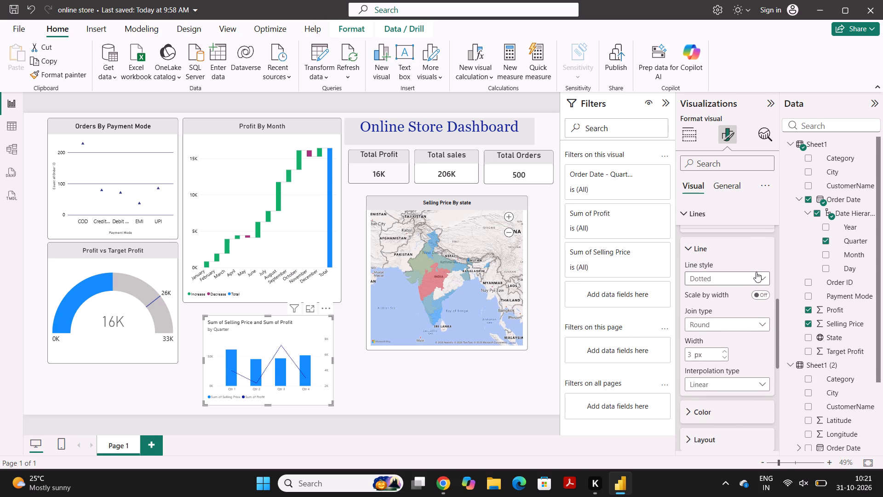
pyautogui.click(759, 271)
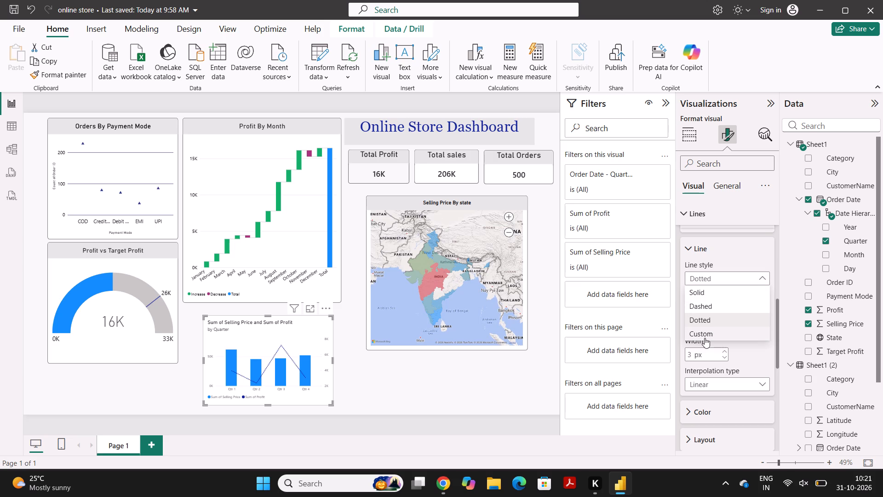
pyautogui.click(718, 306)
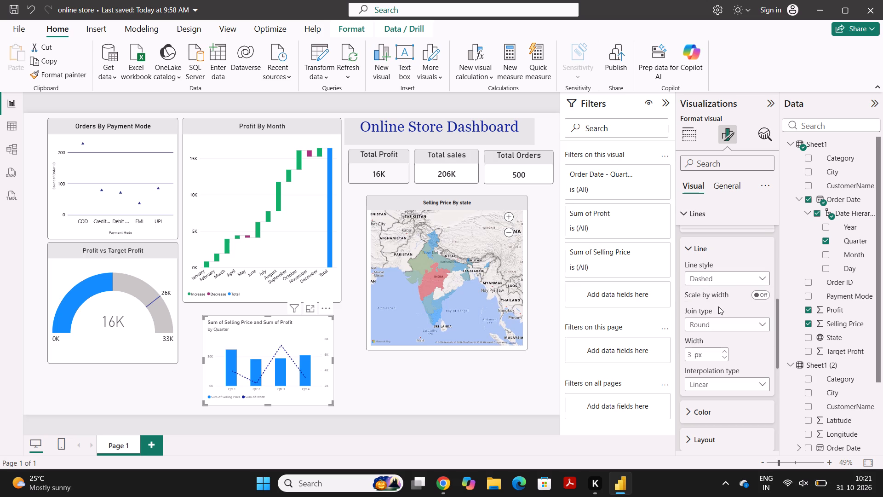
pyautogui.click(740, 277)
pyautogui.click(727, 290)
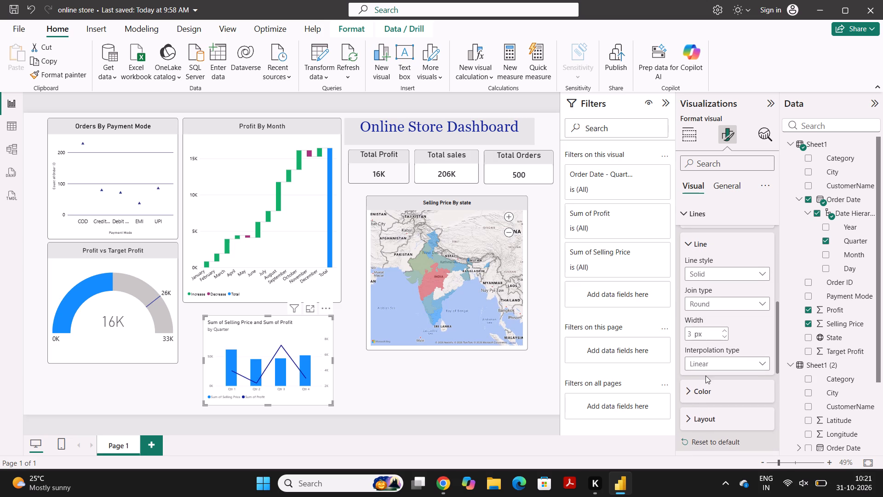
# Open the profit line's color and transparency settings.
pyautogui.scroll(-1, 705, 376)
pyautogui.click(711, 364)
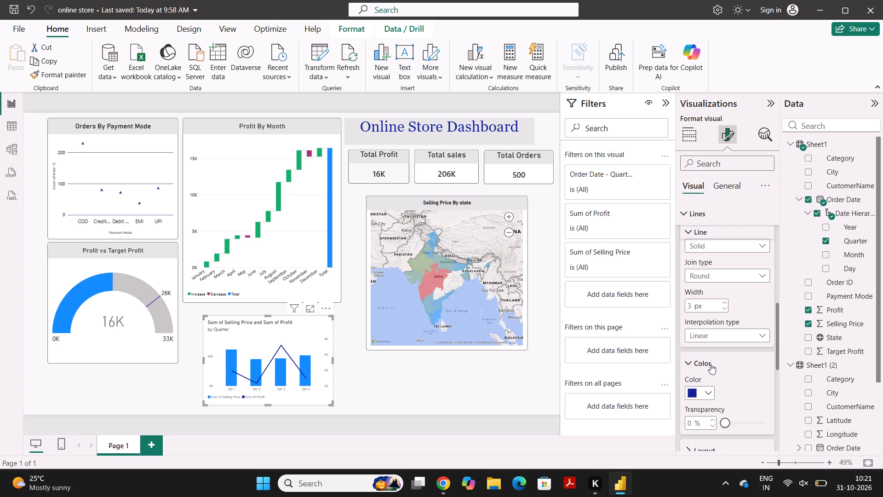
pyautogui.scroll(-1, 711, 364)
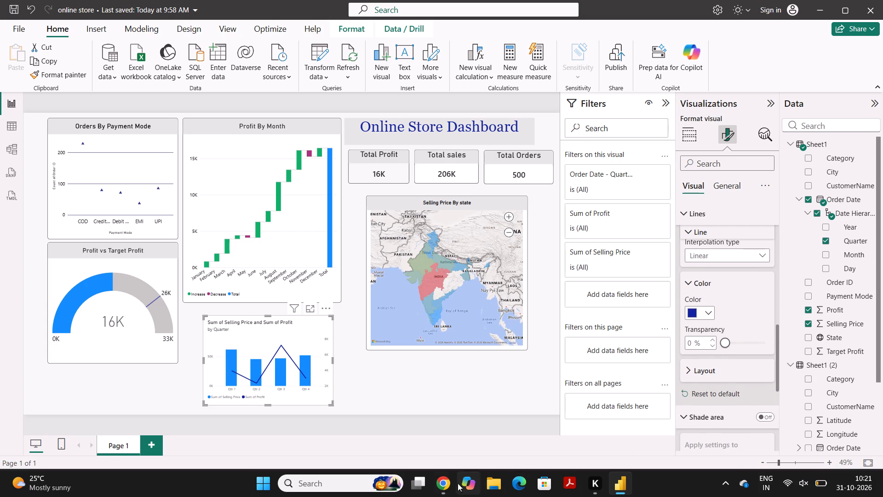
# Switch to the course video in Chrome and follow it to the demonstration of coloring each quarter's column.
pyautogui.click(443, 485)
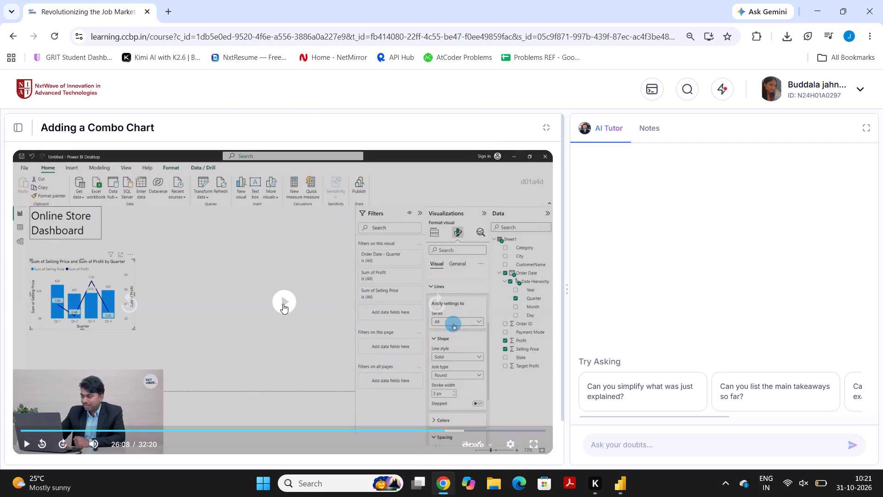
pyautogui.click(283, 304)
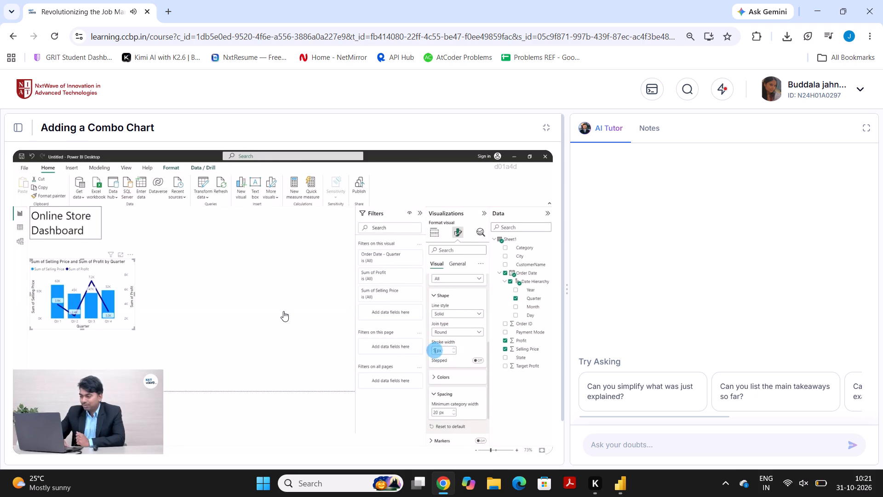
pyautogui.press('Right')
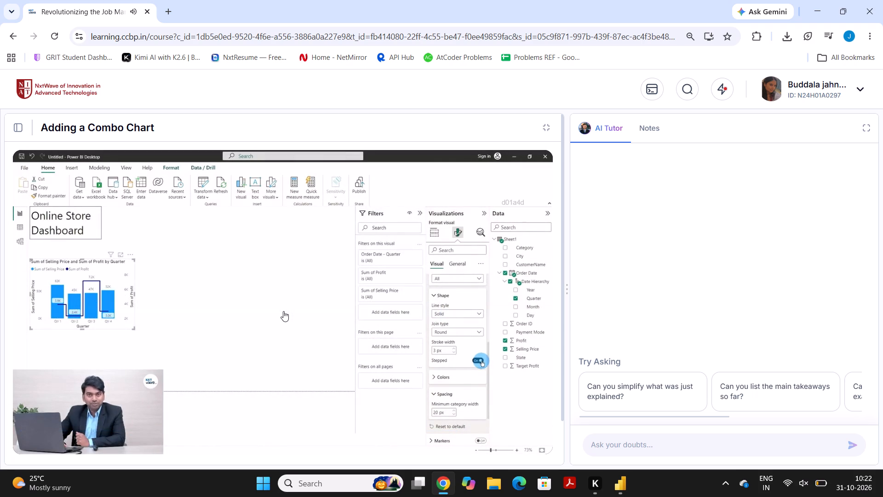
pyautogui.press('Right')
pyautogui.press('Right')
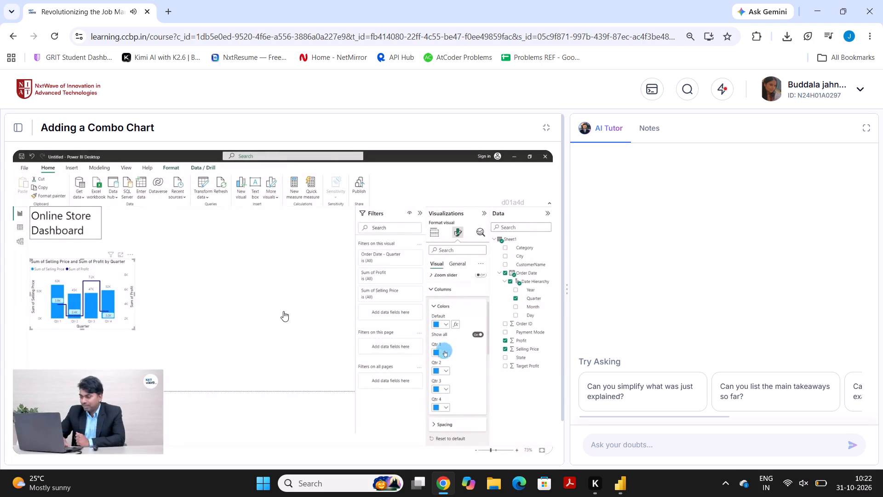
pyautogui.press('Right')
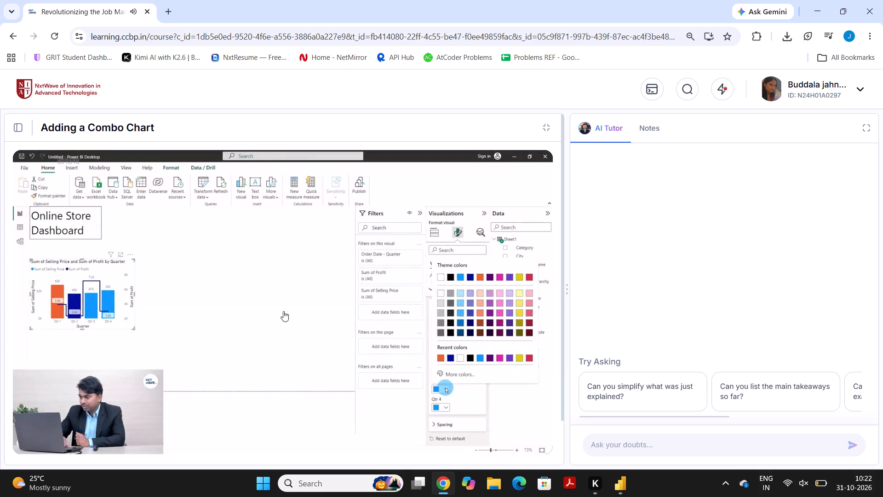
# Pause the course video, return to Power BI, and examine the combo chart's shade area, line layout and series label settings.
pyautogui.press('space')
pyautogui.click(614, 478)
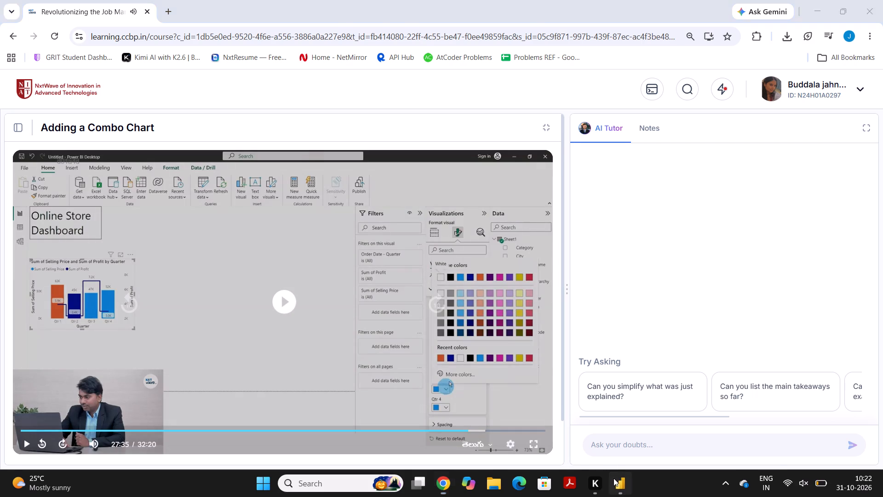
pyautogui.scroll(-2, 716, 398)
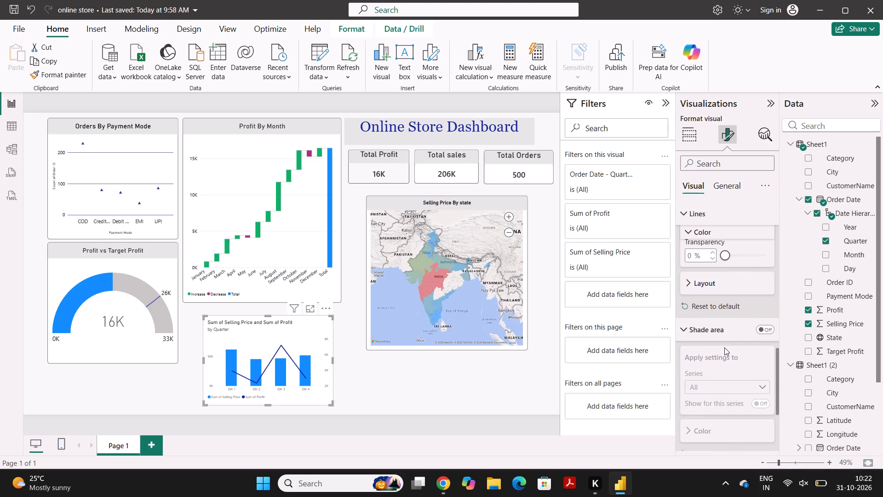
pyautogui.scroll(-1, 724, 347)
pyautogui.click(724, 341)
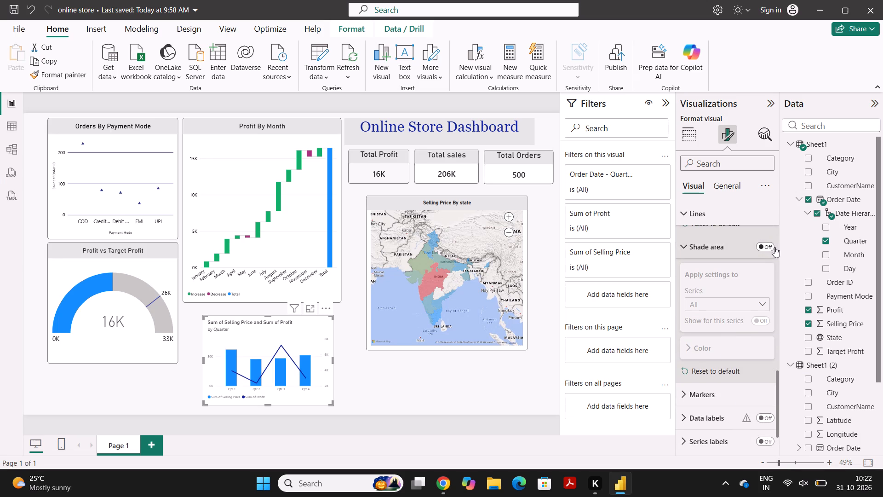
pyautogui.scroll(-2, 708, 358)
pyautogui.scroll(3, 708, 358)
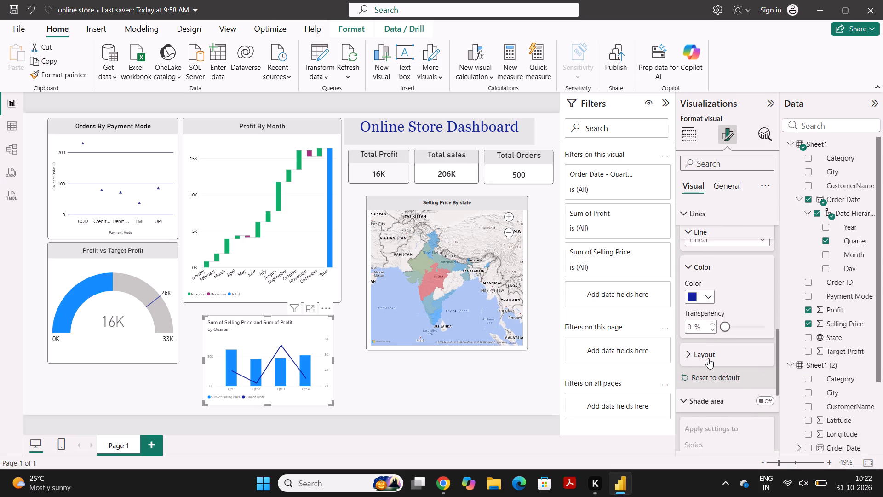
pyautogui.click(701, 377)
pyautogui.scroll(-1, 701, 377)
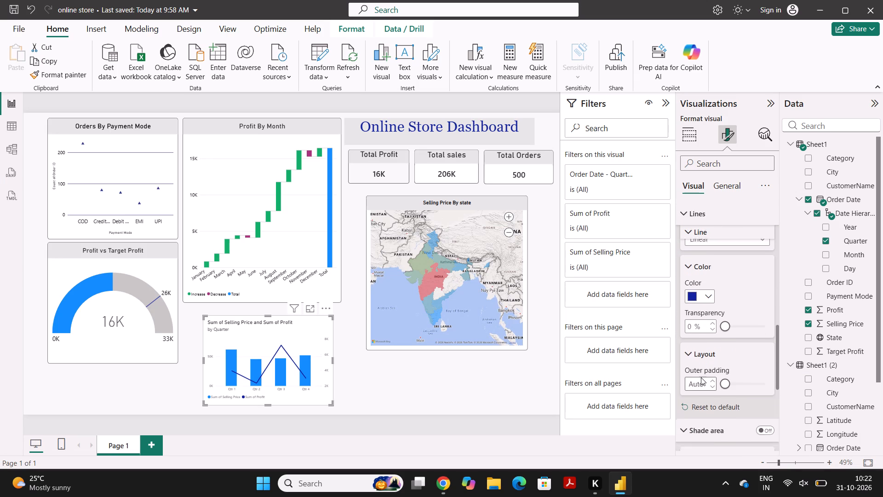
pyautogui.scroll(-1, 701, 377)
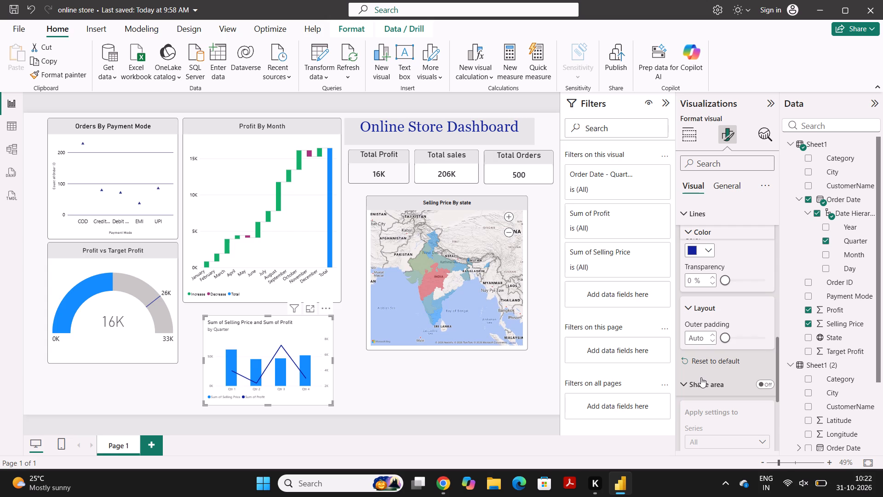
pyautogui.scroll(-3, 701, 377)
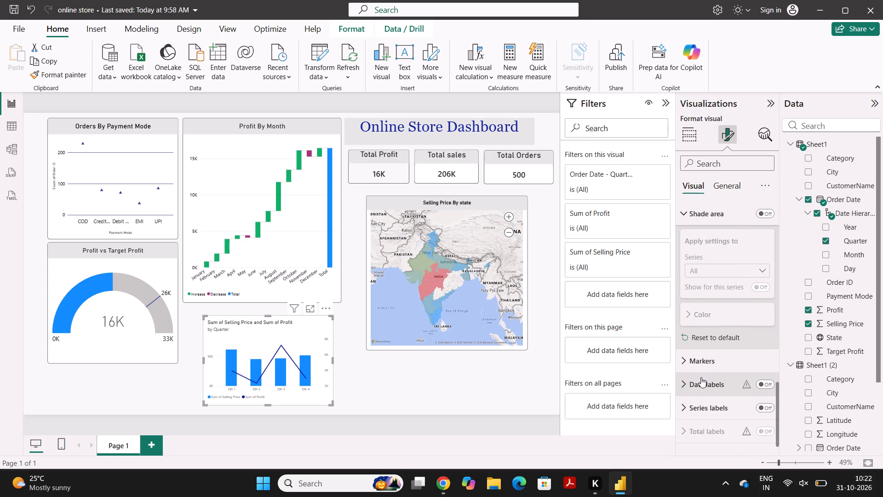
pyautogui.scroll(-3, 701, 377)
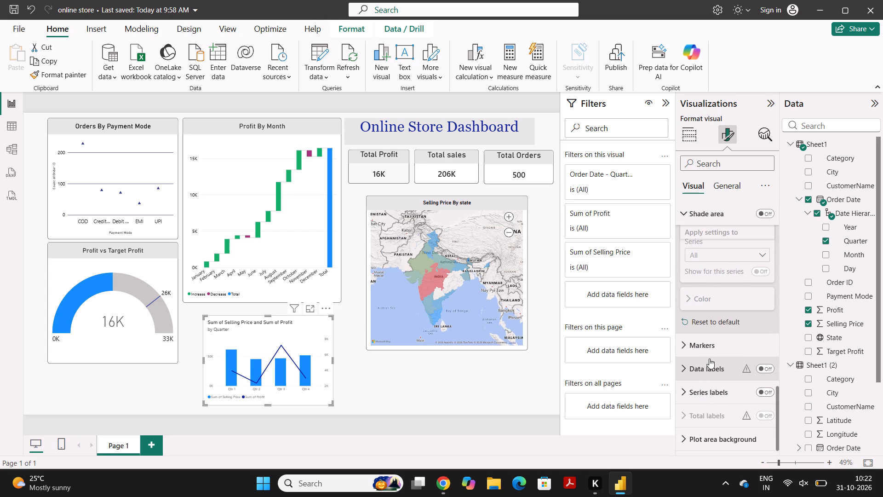
pyautogui.scroll(1, 709, 358)
pyautogui.click(702, 422)
pyautogui.scroll(-2, 702, 422)
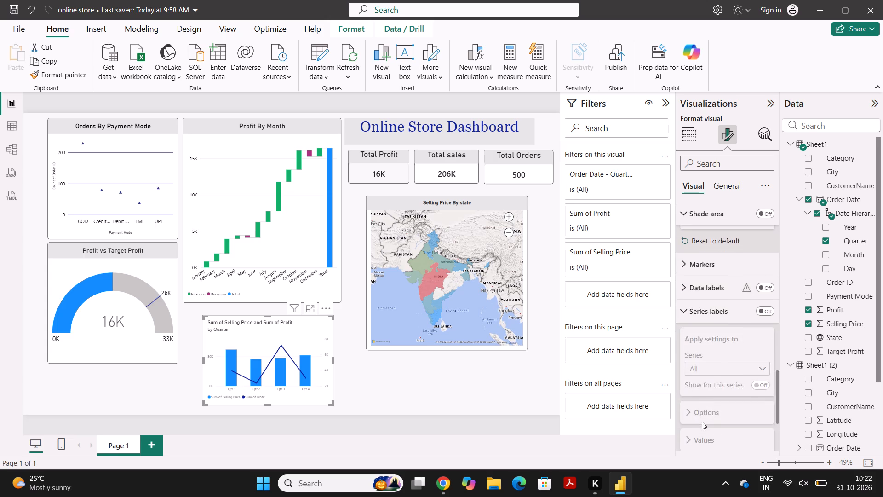
pyautogui.scroll(-2, 702, 422)
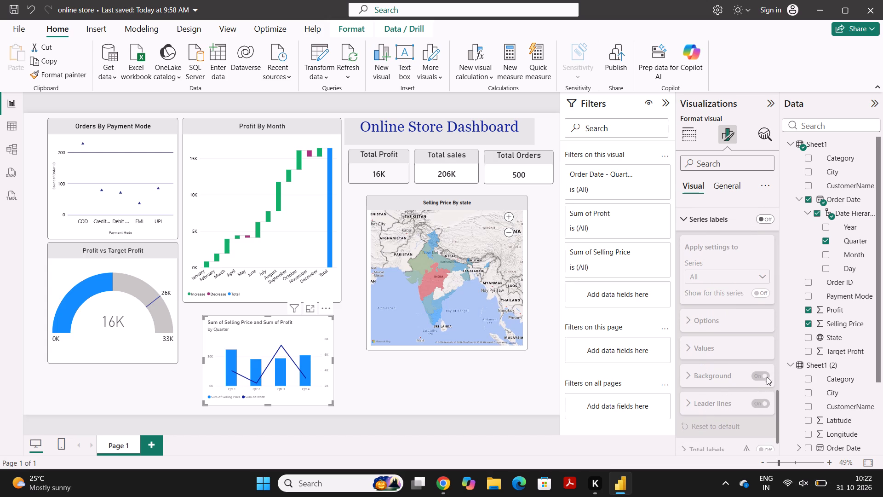
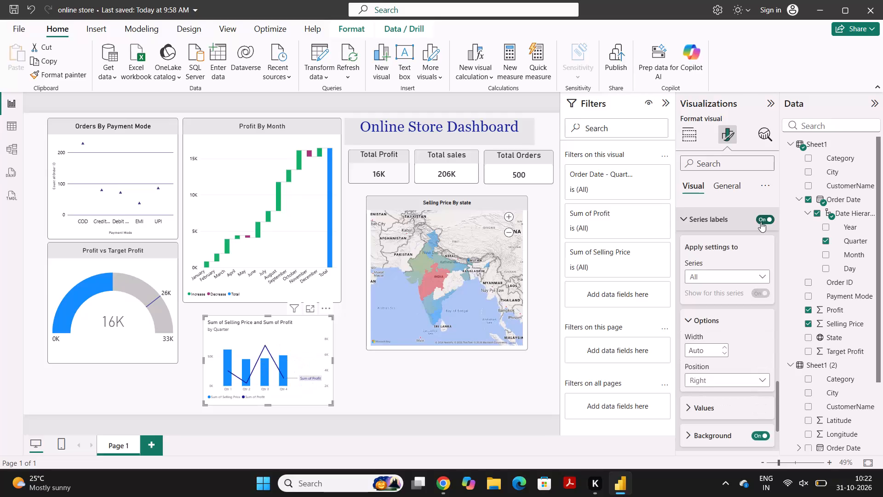
# Examine the background and value text settings of the combo chart's series labels.
pyautogui.scroll(-2, 740, 329)
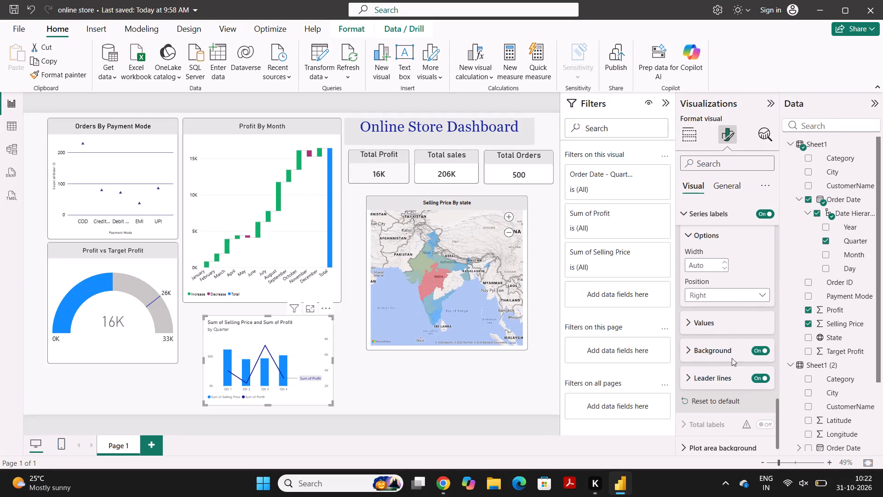
pyautogui.click(725, 348)
pyautogui.scroll(-1, 725, 348)
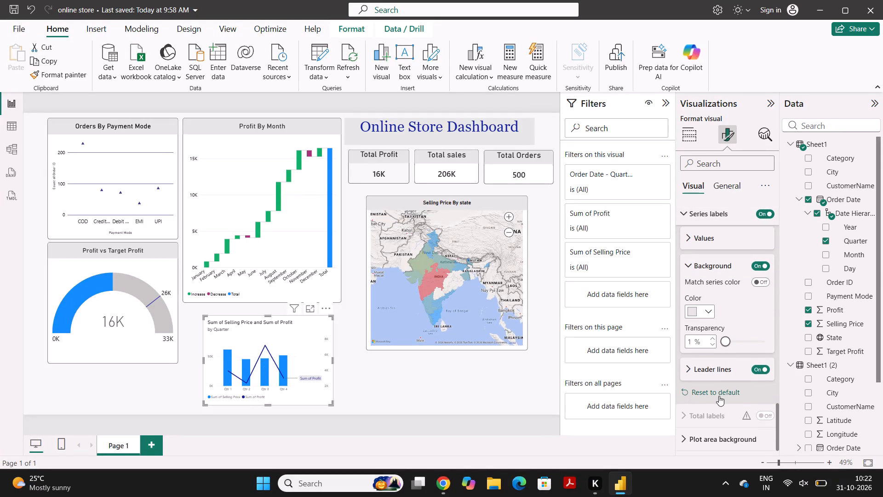
pyautogui.scroll(-4, 719, 396)
pyautogui.scroll(2, 719, 396)
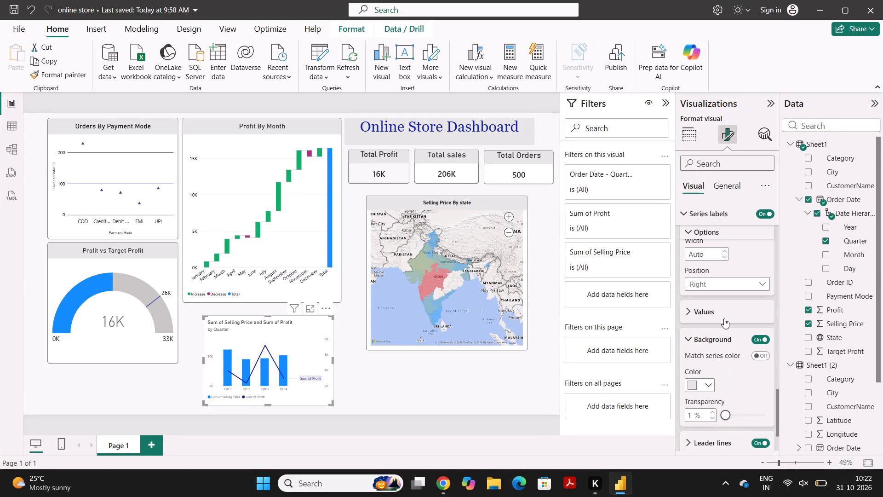
pyautogui.click(724, 318)
pyautogui.scroll(-3, 724, 318)
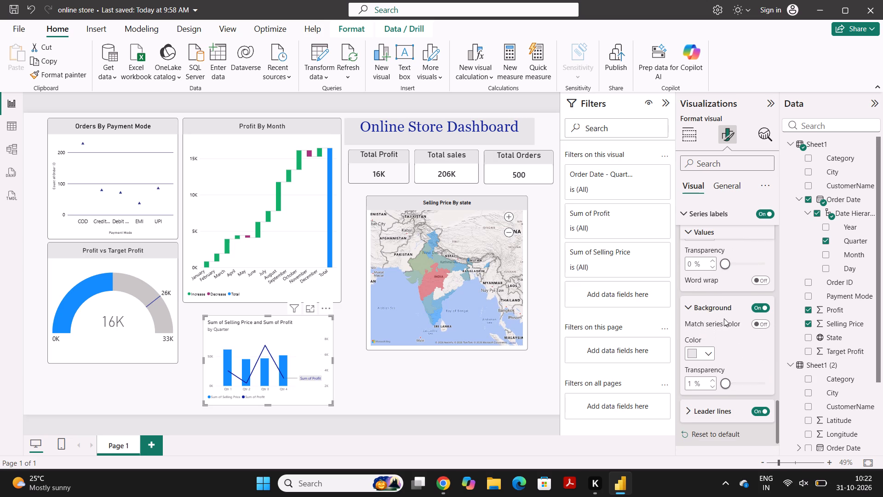
pyautogui.scroll(-1, 724, 318)
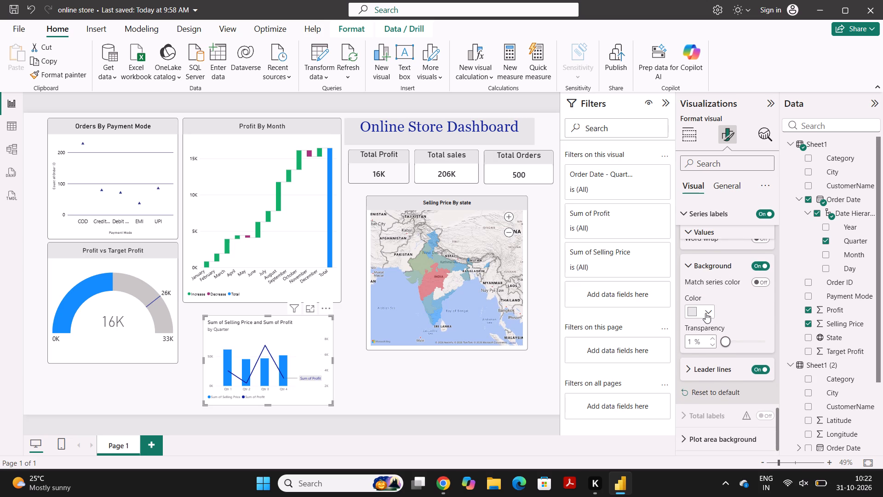
pyautogui.scroll(-1, 705, 359)
pyautogui.scroll(1, 705, 359)
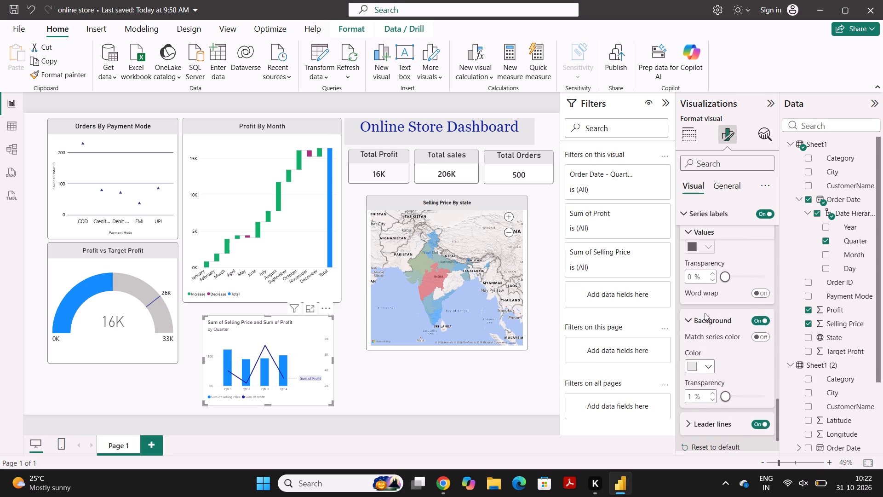
# Make the value text of the combo chart's series labels bold.
pyautogui.scroll(1, 705, 313)
pyautogui.click(708, 295)
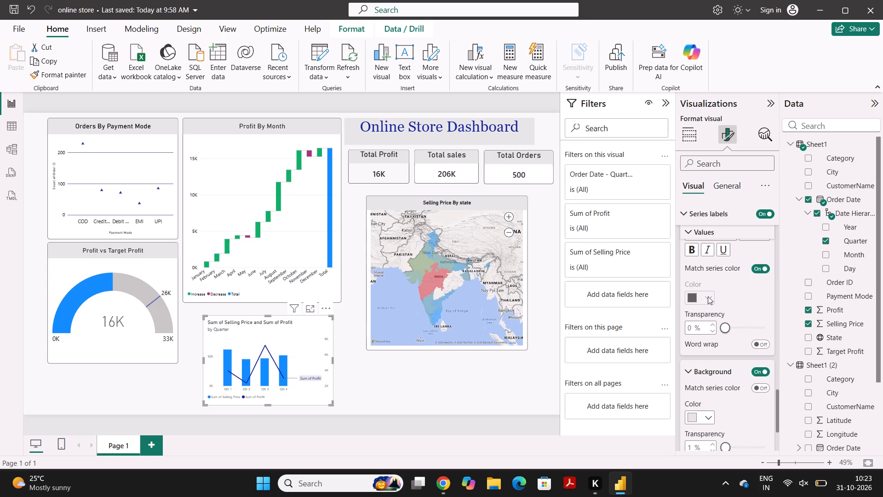
pyautogui.click(708, 300)
pyautogui.scroll(1, 722, 321)
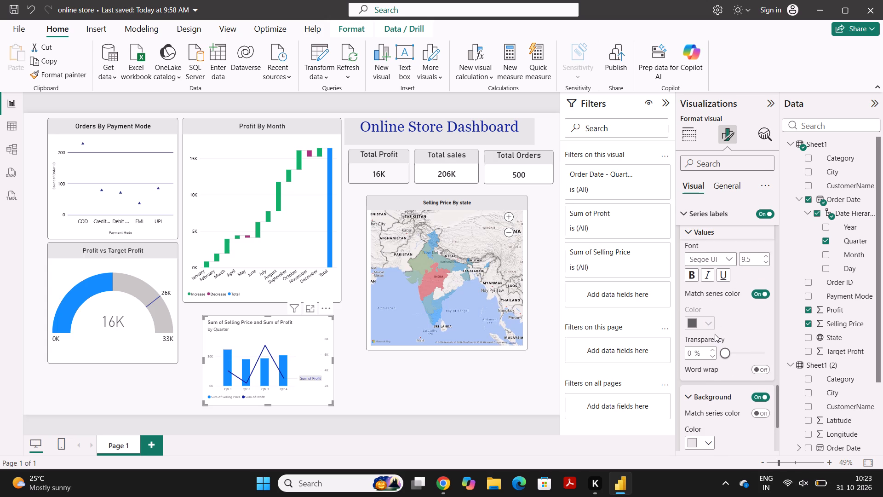
pyautogui.doubleClick(711, 324)
pyautogui.scroll(1, 711, 324)
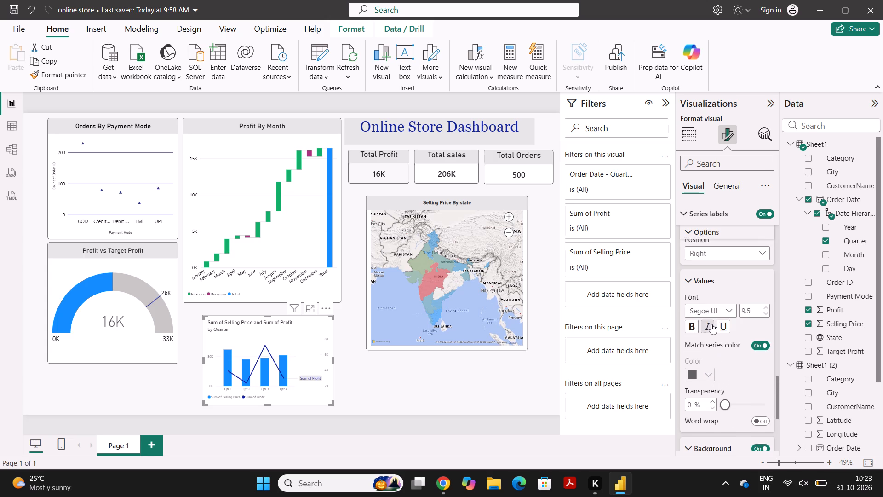
pyautogui.scroll(1, 719, 287)
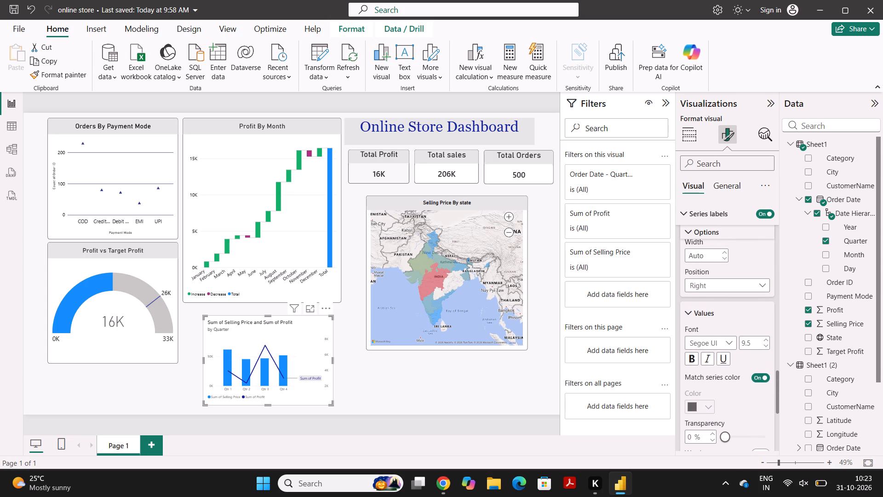
pyautogui.click(696, 360)
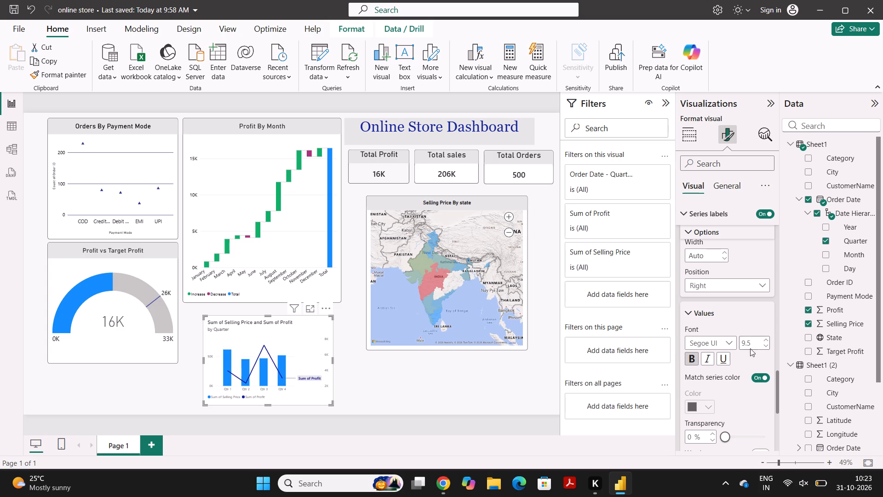
# Turn on data labels for the combo chart.
pyautogui.scroll(1, 736, 365)
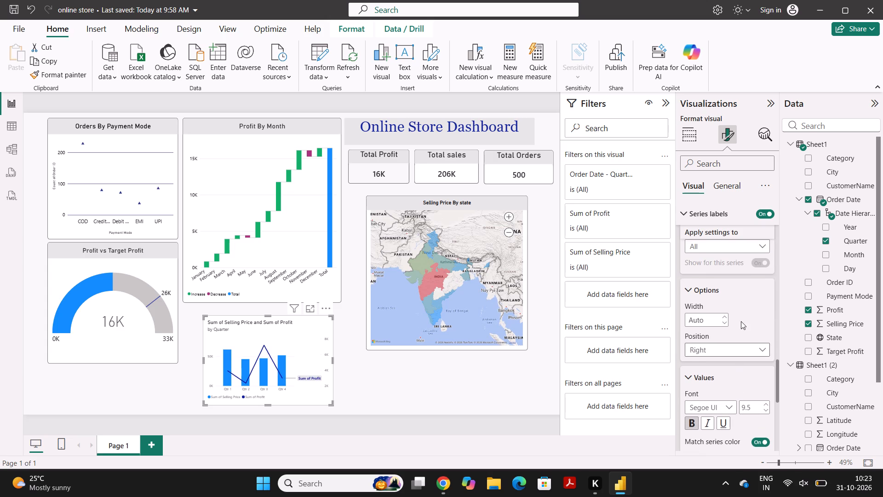
pyautogui.scroll(3, 741, 321)
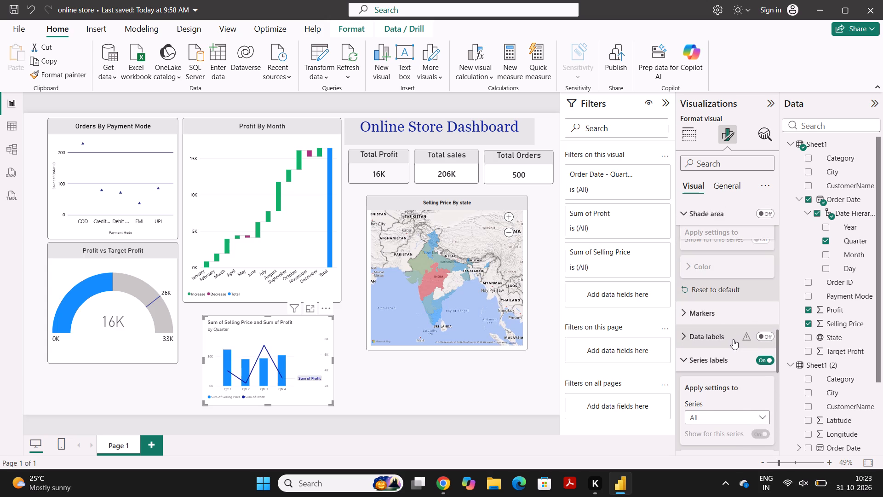
pyautogui.click(768, 333)
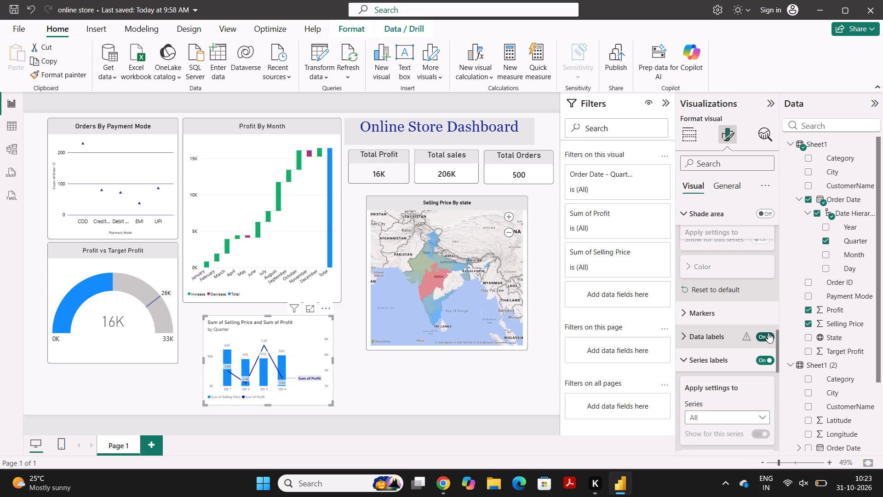
pyautogui.scroll(-2, 753, 374)
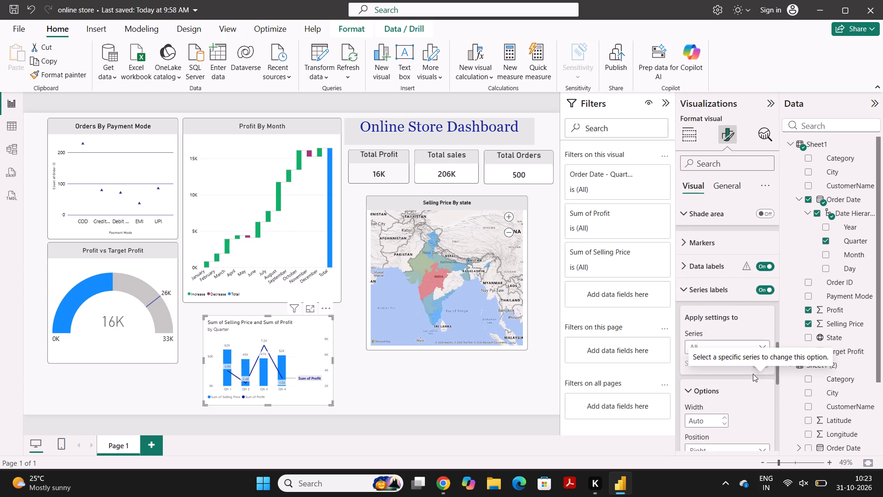
pyautogui.scroll(-1, 753, 374)
pyautogui.scroll(2, 753, 374)
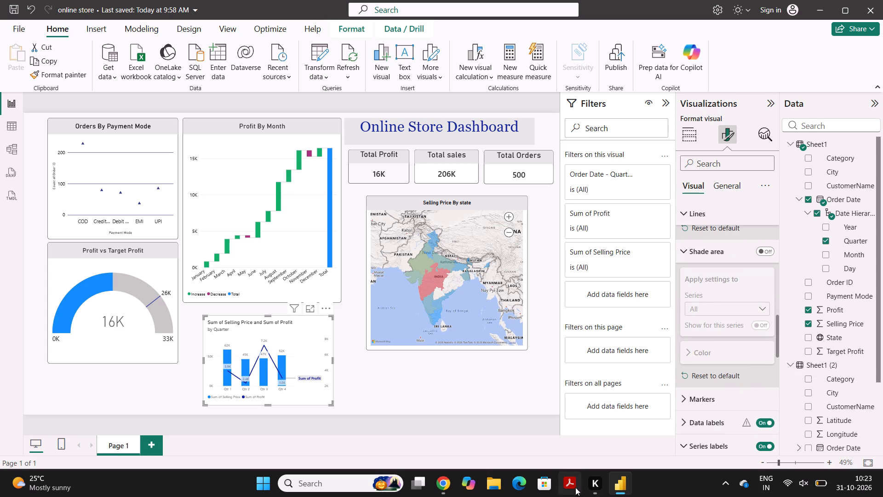
# Check the quarterly column coloring in the course video in Chrome, pause it, and return to Power BI.
pyautogui.click(442, 486)
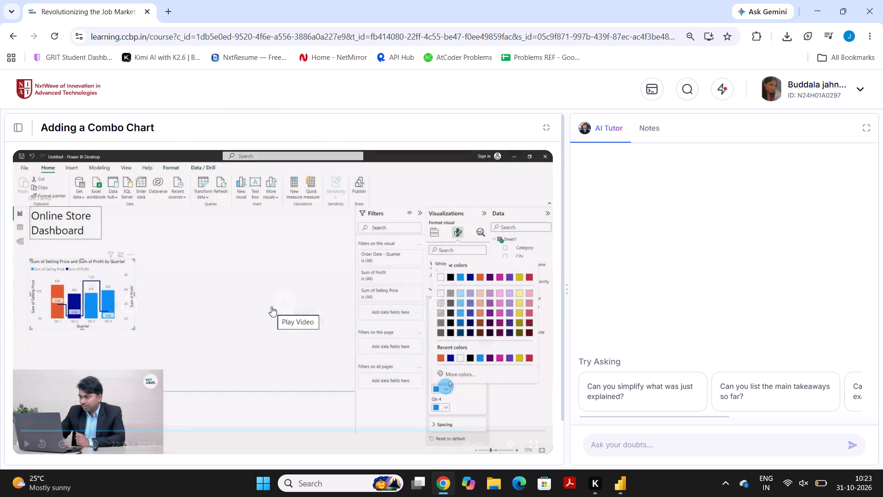
pyautogui.click(271, 306)
pyautogui.click(271, 306)
pyautogui.click(282, 302)
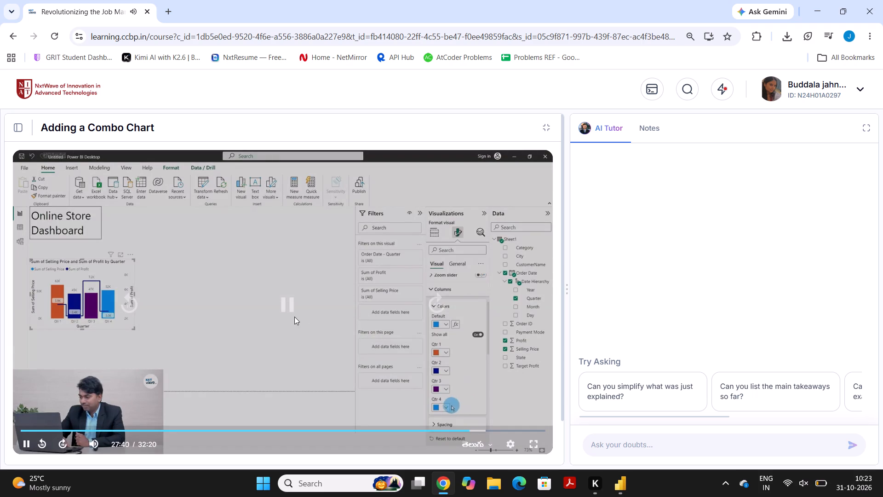
pyautogui.click(287, 308)
pyautogui.click(623, 474)
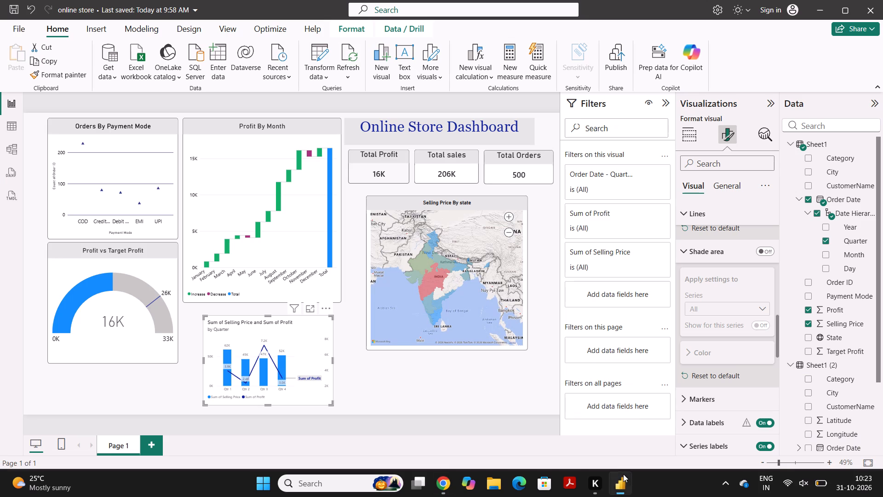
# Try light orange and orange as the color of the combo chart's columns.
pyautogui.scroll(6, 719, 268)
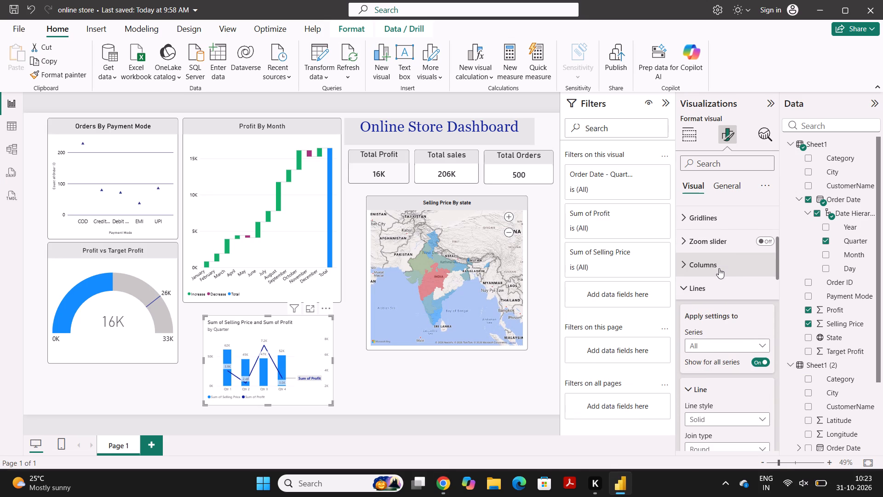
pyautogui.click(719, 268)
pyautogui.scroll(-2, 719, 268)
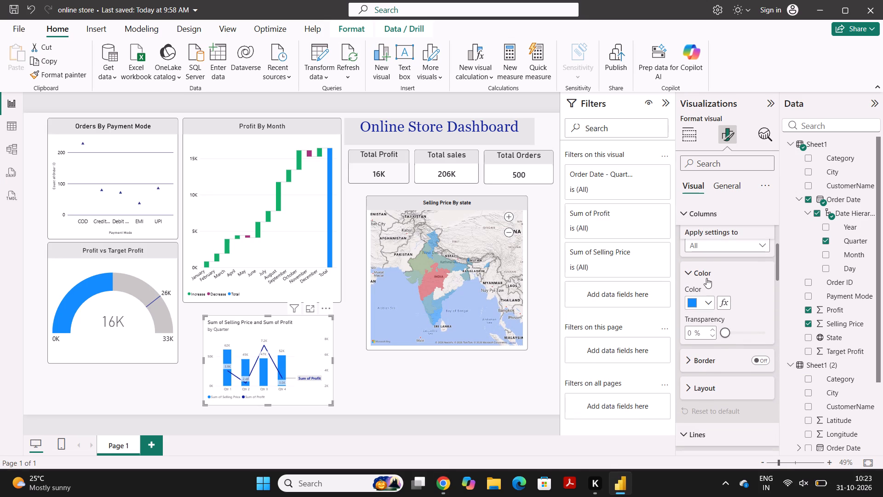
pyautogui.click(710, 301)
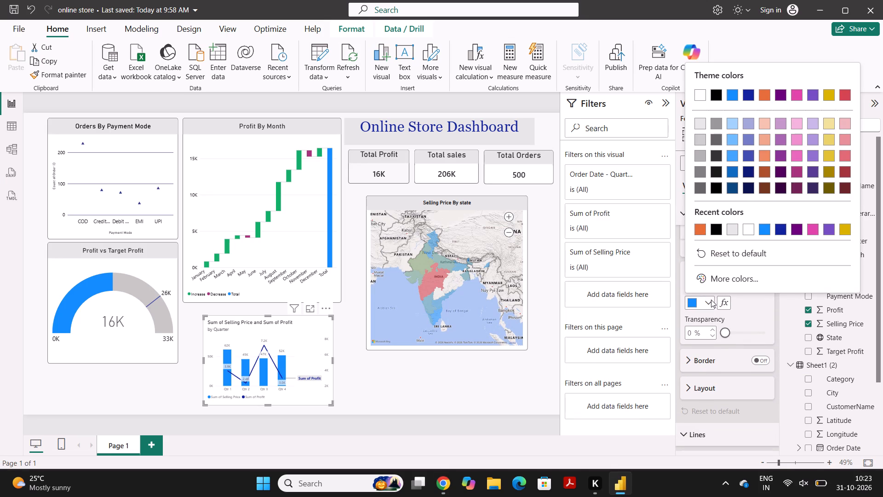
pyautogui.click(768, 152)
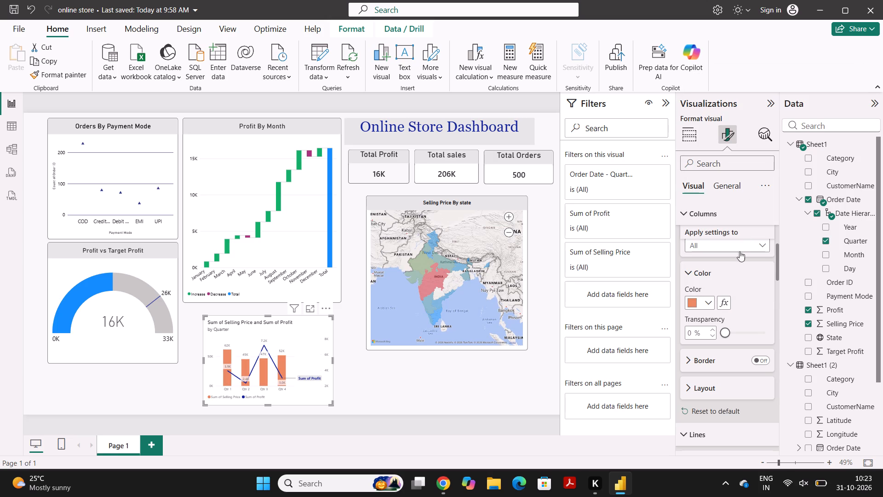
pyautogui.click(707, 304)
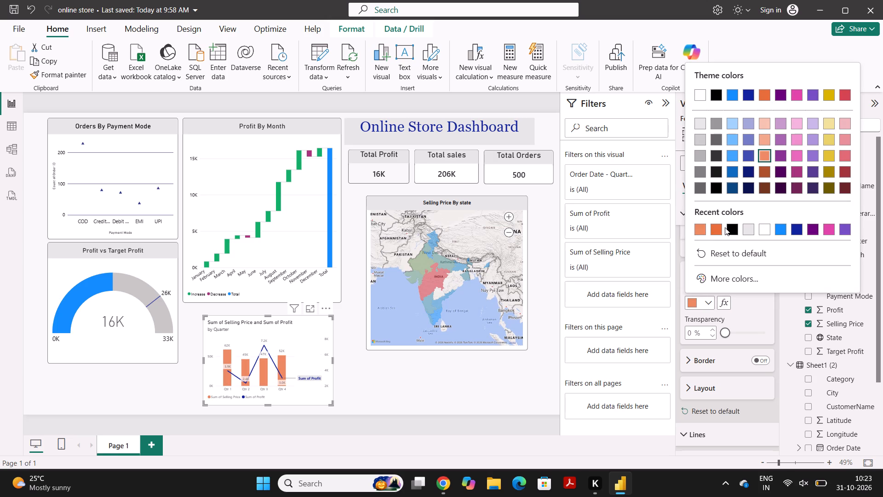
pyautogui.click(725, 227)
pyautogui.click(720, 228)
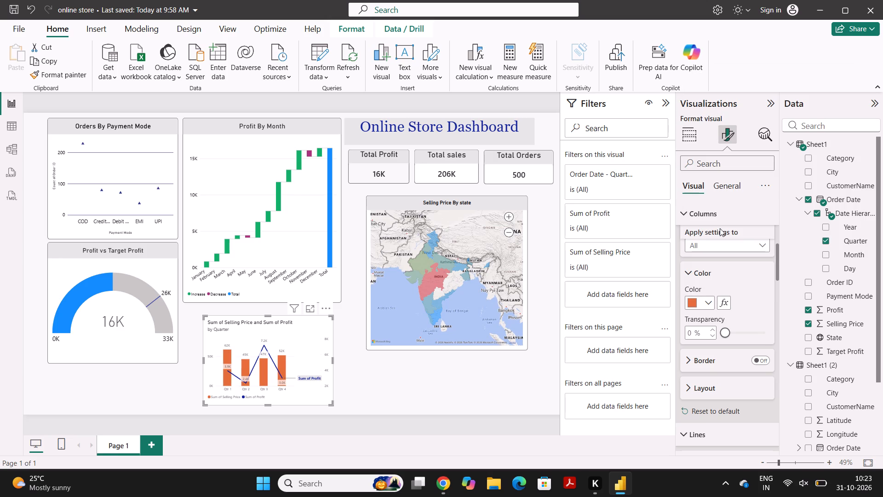
# Set the color of all the combo chart's columns to dark pink, keeping the chart selected.
pyautogui.click(707, 307)
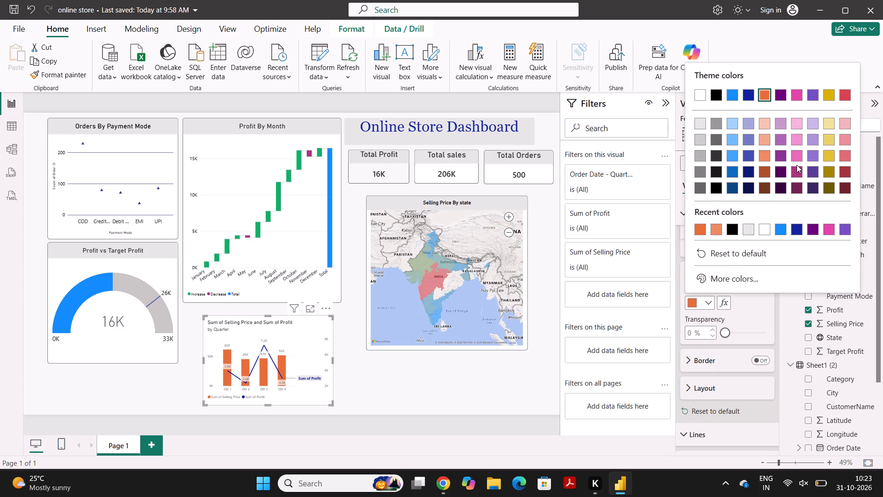
pyautogui.click(797, 165)
pyautogui.doubleClick(797, 165)
pyautogui.click(797, 172)
pyautogui.click(522, 378)
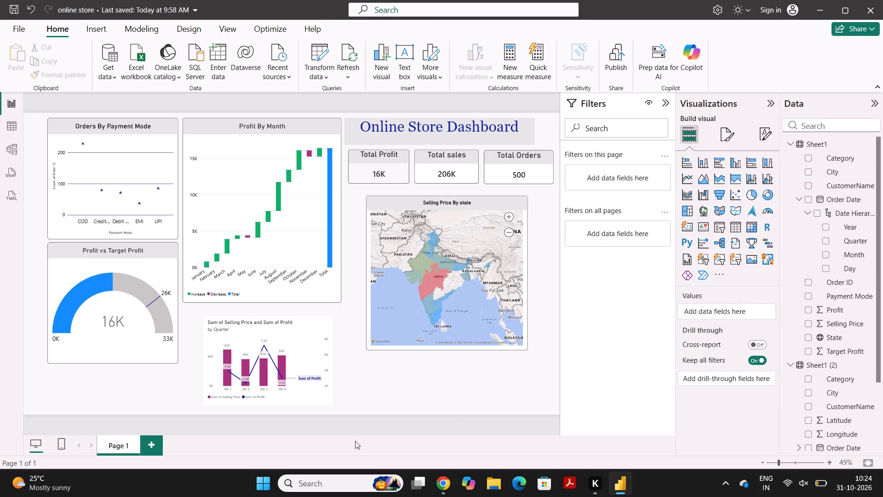
pyautogui.click(319, 381)
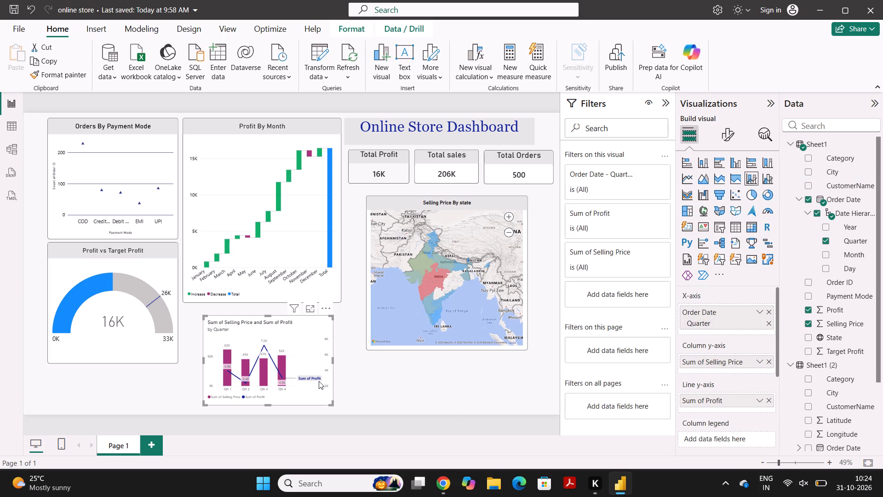
# Skim the rest of the Adding a Combo Chart video in Chrome for the legend and general formatting guidance, through to its end.
pyautogui.click(446, 484)
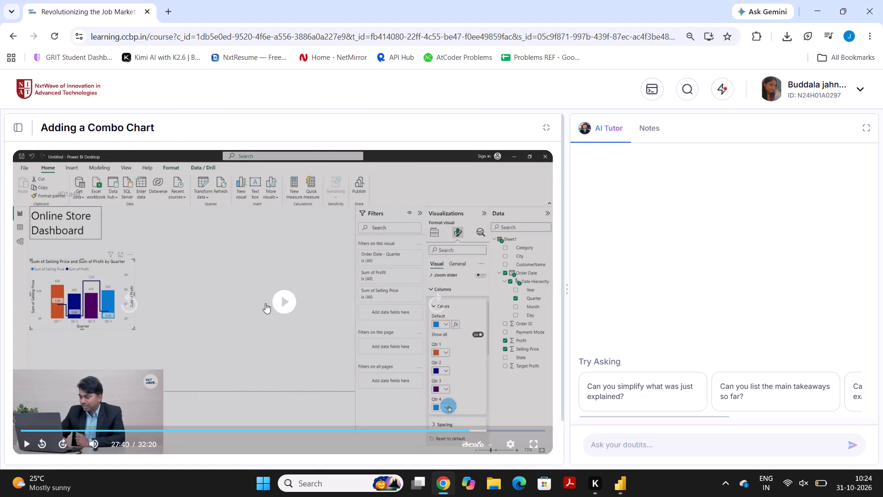
pyautogui.click(283, 296)
pyautogui.press('Right')
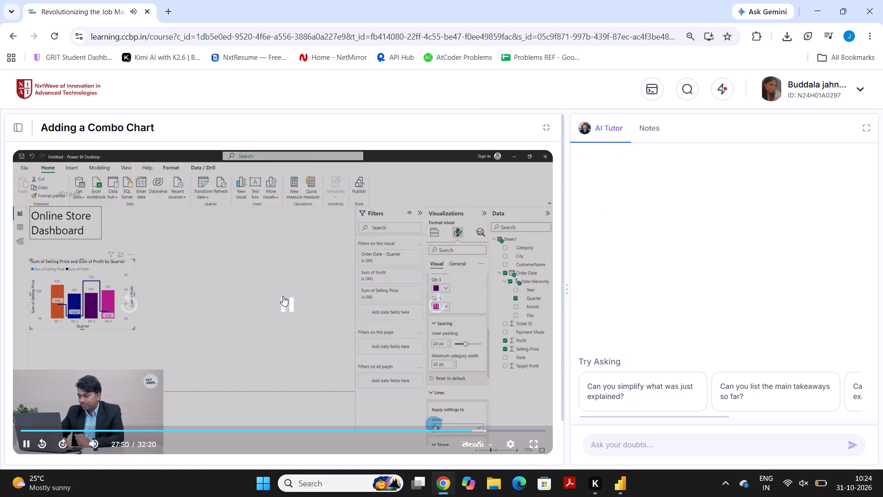
pyautogui.press('Right')
pyautogui.click(283, 296)
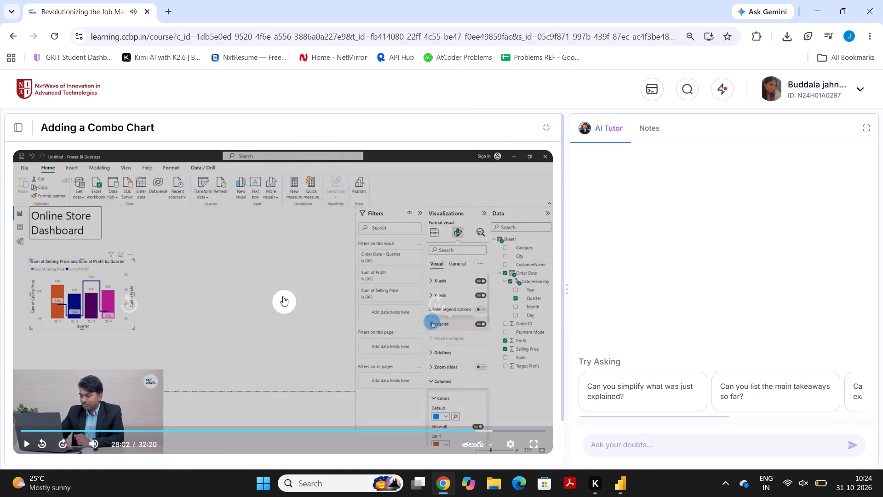
pyautogui.press('space')
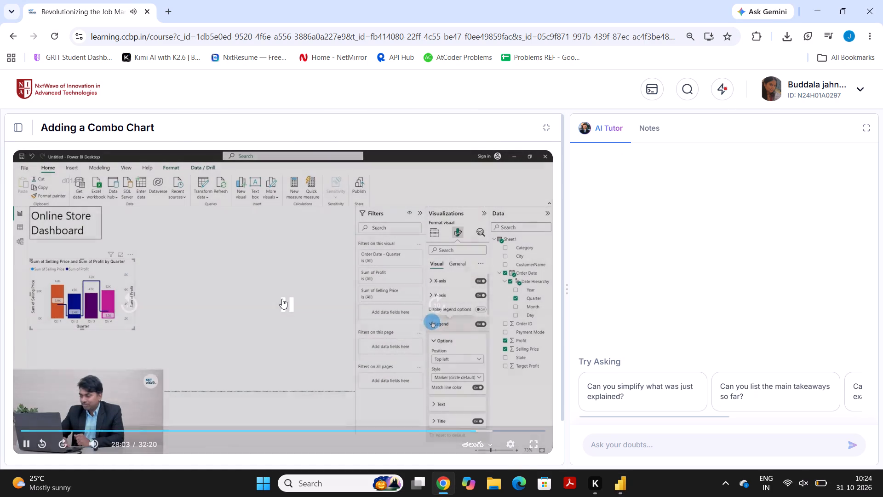
pyautogui.press('Right')
pyautogui.press('Right')
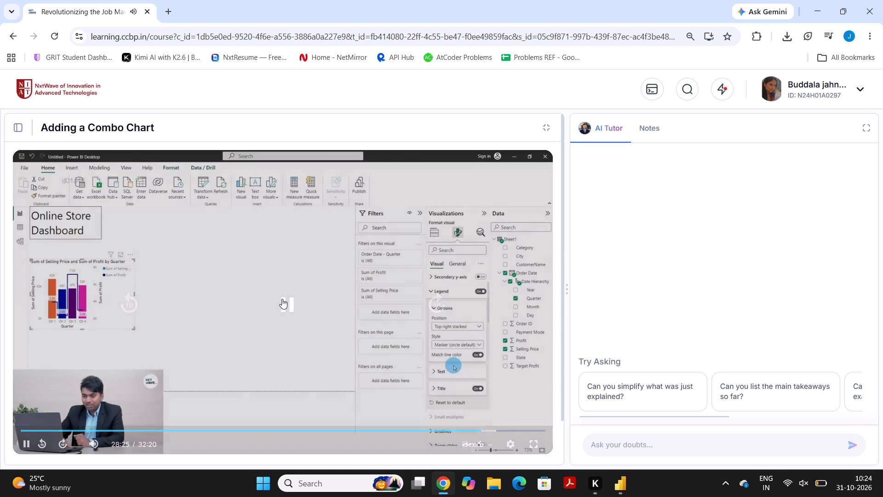
pyautogui.press('Right')
pyautogui.press('Right')
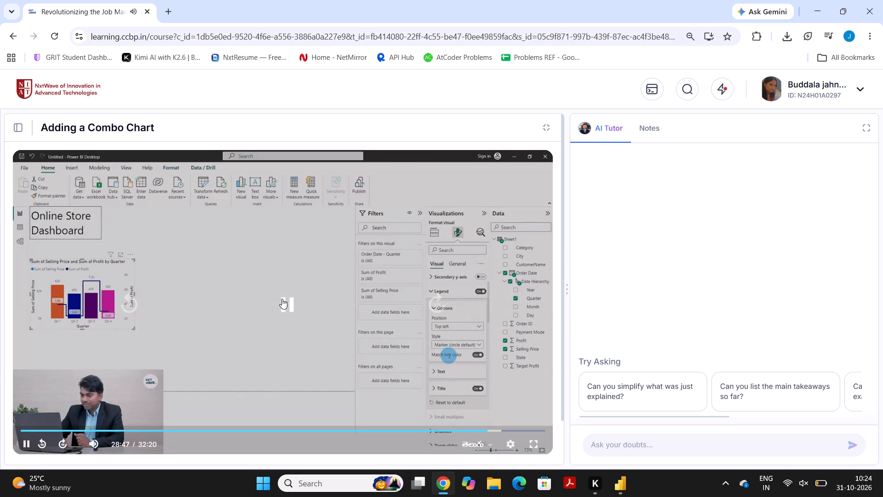
pyautogui.press('Right')
pyautogui.press('Right')
pyautogui.press('Right')
pyautogui.press('Right')
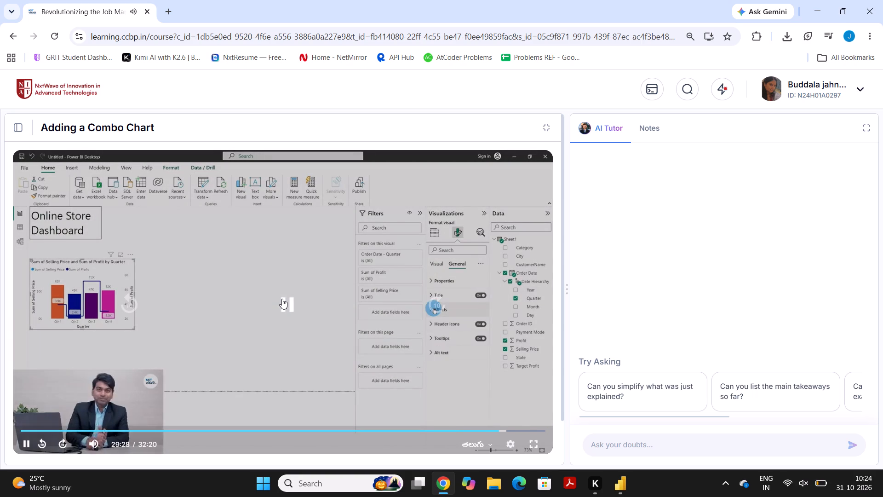
pyautogui.press('Right')
pyautogui.press('Right')
pyautogui.press('Right')
pyautogui.press('Right')
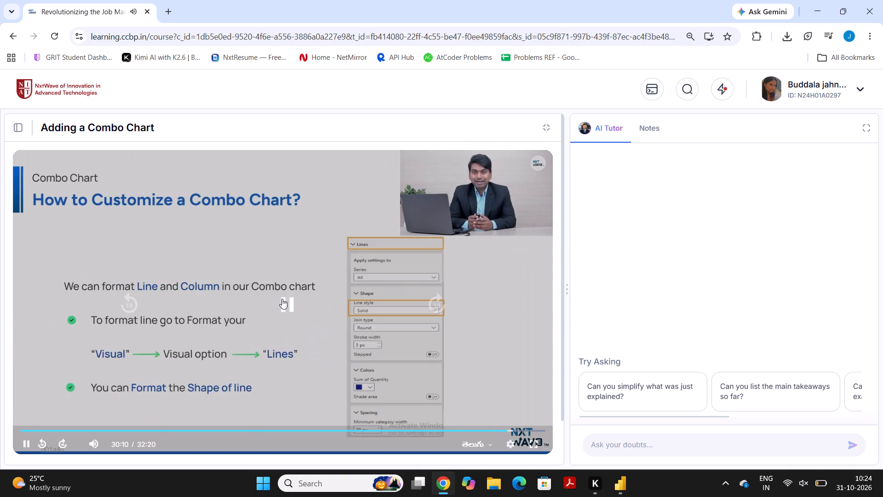
pyautogui.press('Right')
pyautogui.press('Right')
pyautogui.press('Right')
pyautogui.press('Right')
pyautogui.press('Right')
pyautogui.press('Right')
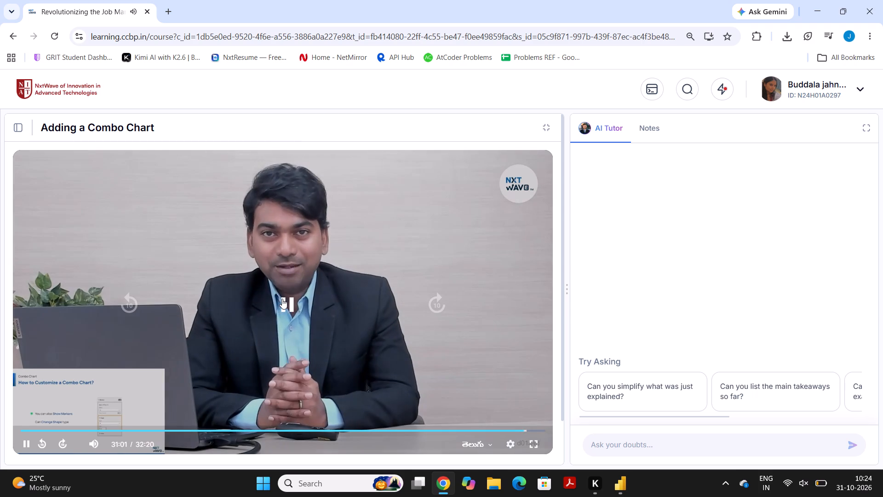
pyautogui.press('Right')
pyautogui.press('Right')
pyautogui.press('Right')
pyautogui.press('Right')
pyautogui.press('Right')
pyautogui.press('Right')
pyautogui.press('Right')
pyautogui.press('Right')
pyautogui.press('Right')
pyautogui.press('Right')
pyautogui.press('Right')
pyautogui.press('Right')
pyautogui.press('Right')
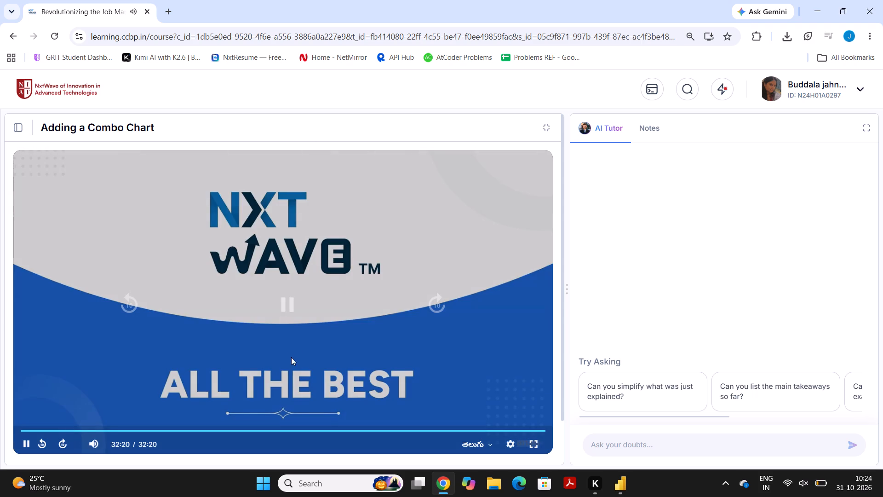
# Return to Power BI and clear the title text of the quarterly combo chart.
pyautogui.click(628, 492)
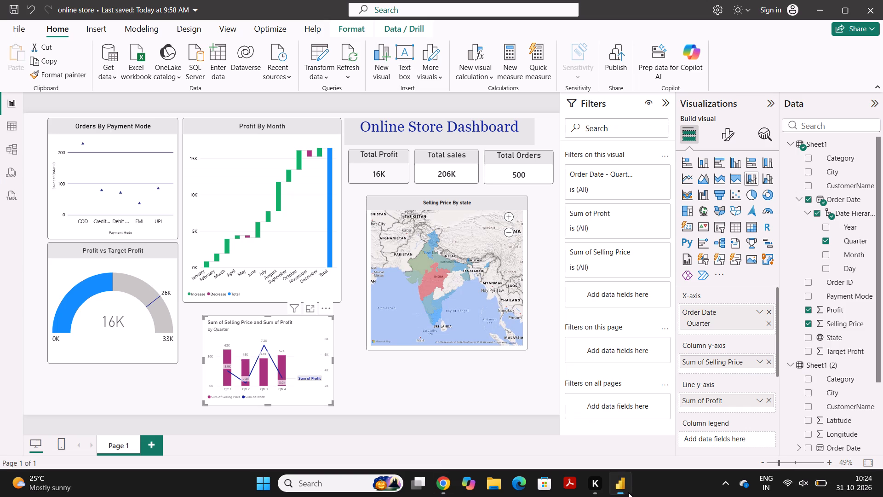
pyautogui.click(266, 326)
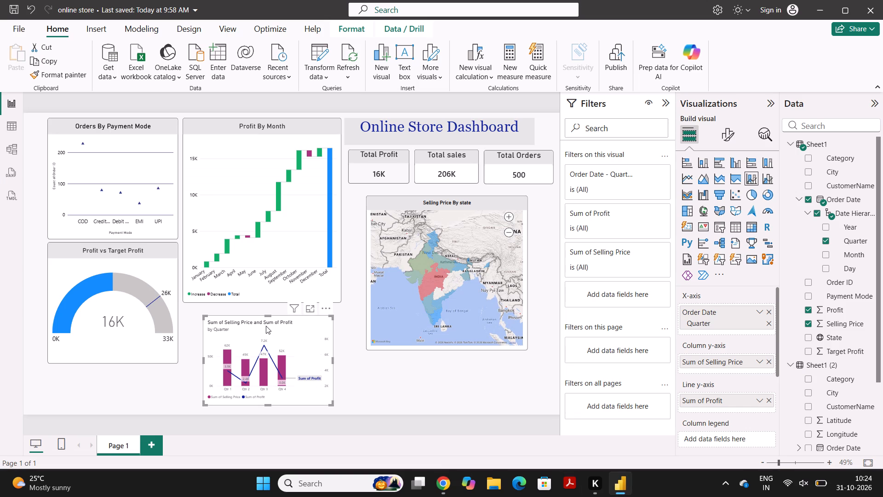
pyautogui.click(715, 133)
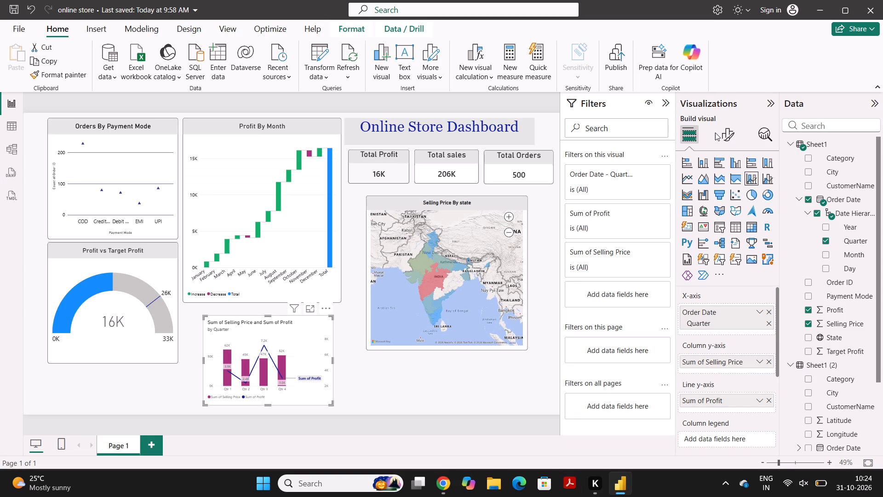
pyautogui.moveTo(716, 133); pyautogui.dragTo(720, 134)
pyautogui.click(720, 134)
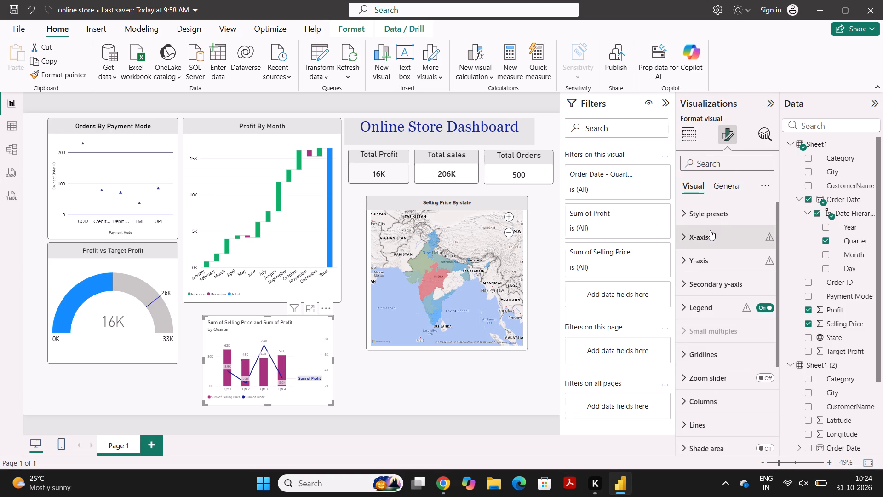
pyautogui.click(727, 183)
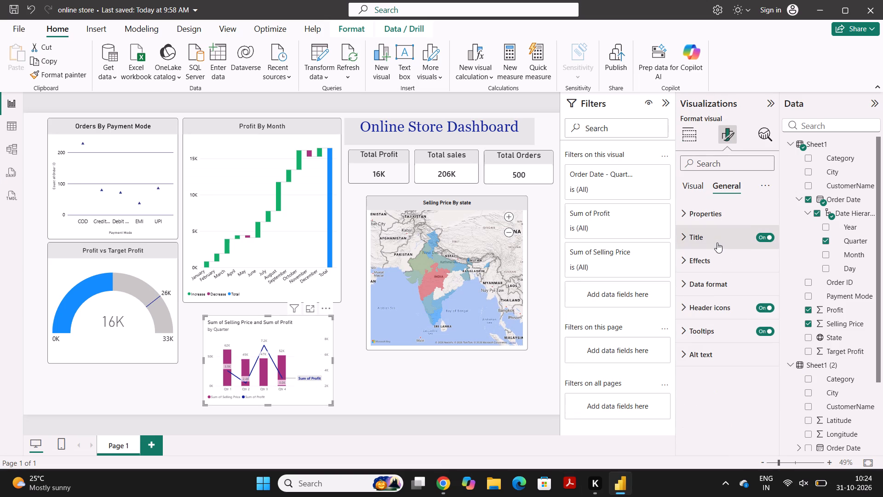
pyautogui.click(729, 237)
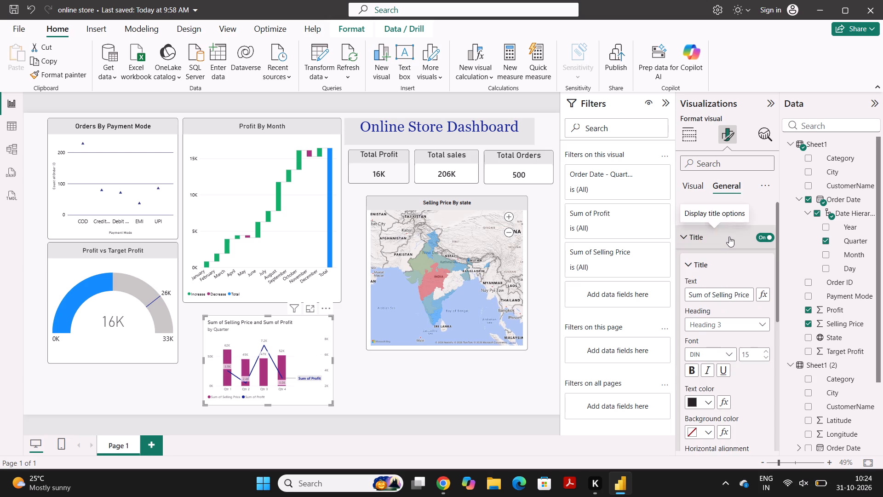
pyautogui.tripleClick(738, 296)
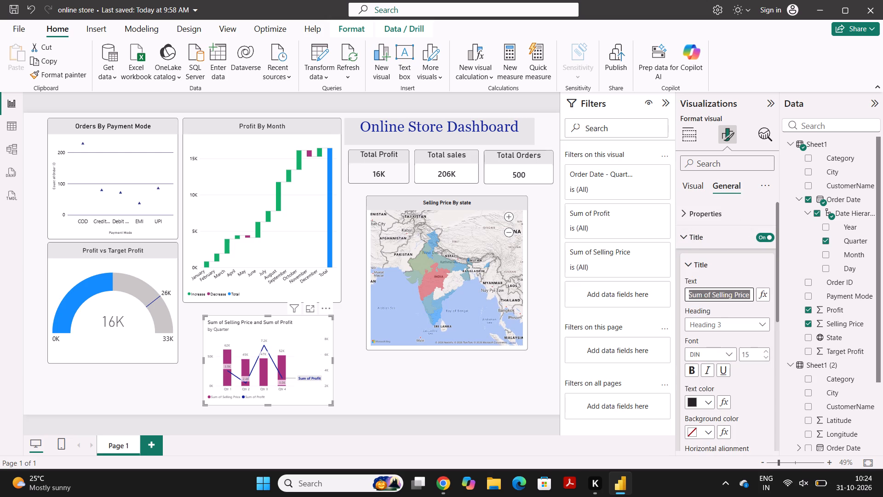
pyautogui.press('BackSpace')
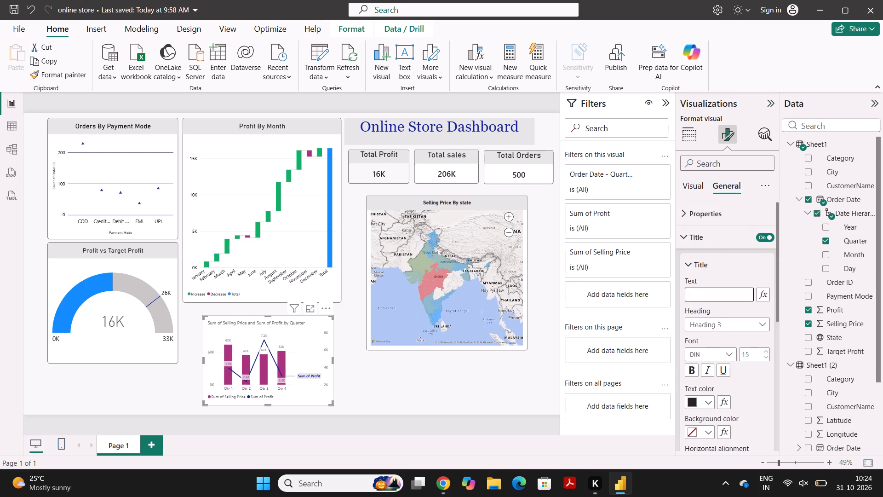
# Turn off the combo chart's subtitle.
pyautogui.scroll(-1, 747, 377)
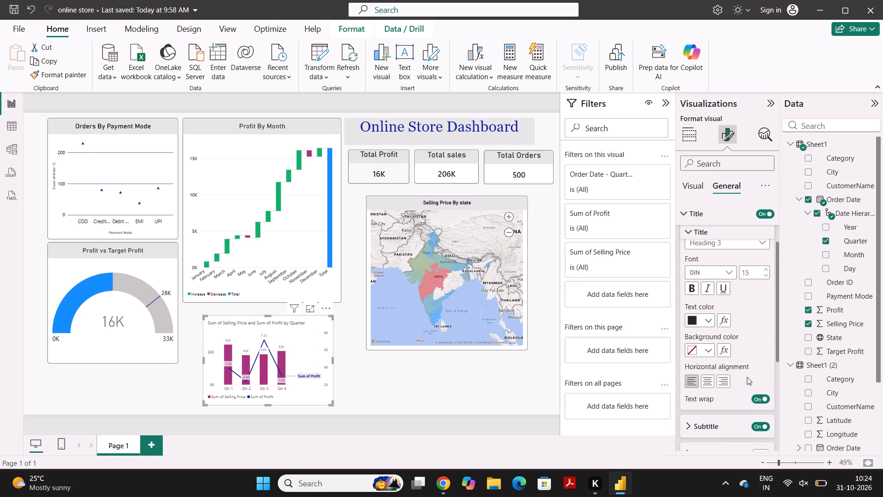
pyautogui.scroll(-1, 747, 377)
pyautogui.click(766, 429)
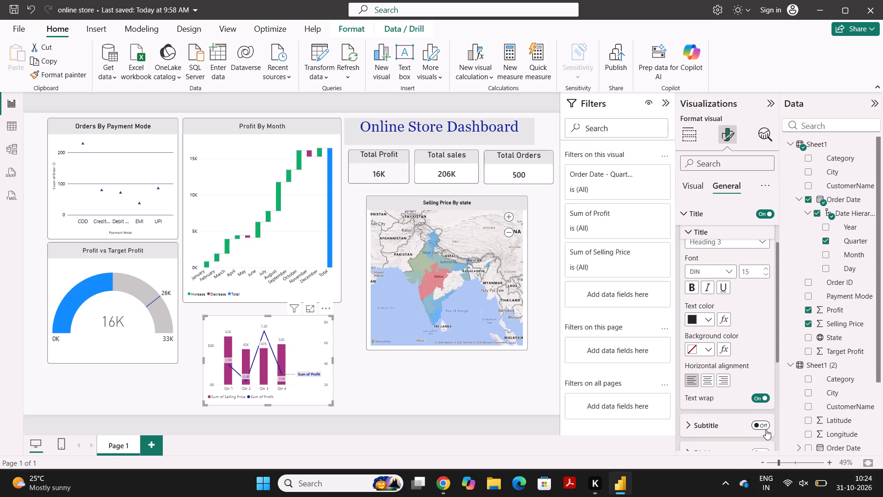
# In Chrome, open the Course Introduction To Advanced PowerBI video and pause it on the finished dashboard to examine its chart titles.
pyautogui.click(441, 479)
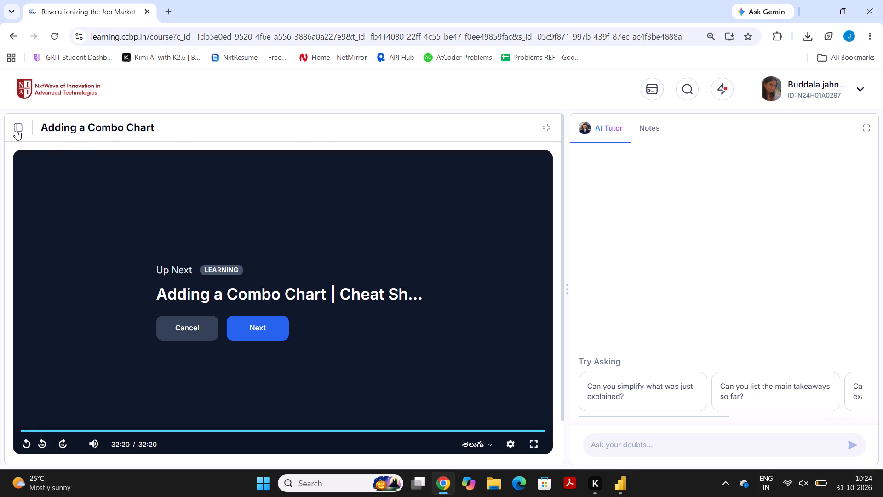
pyautogui.click(16, 130)
pyautogui.click(91, 218)
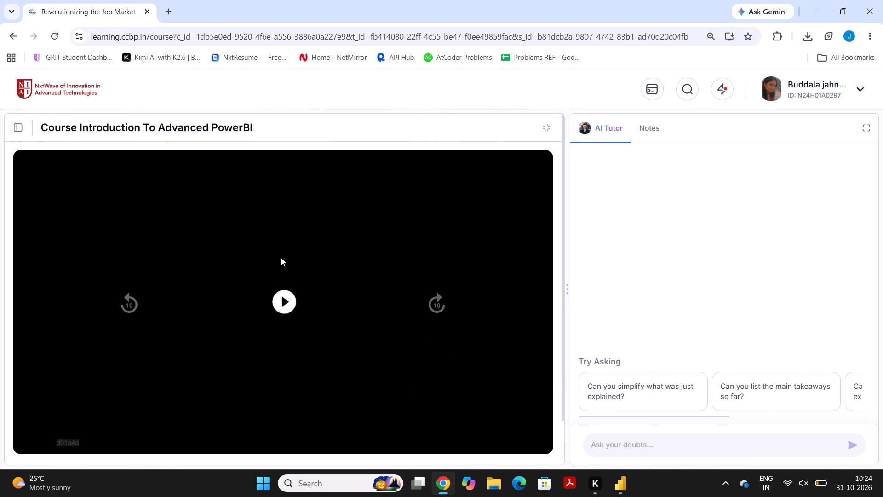
pyautogui.click(285, 296)
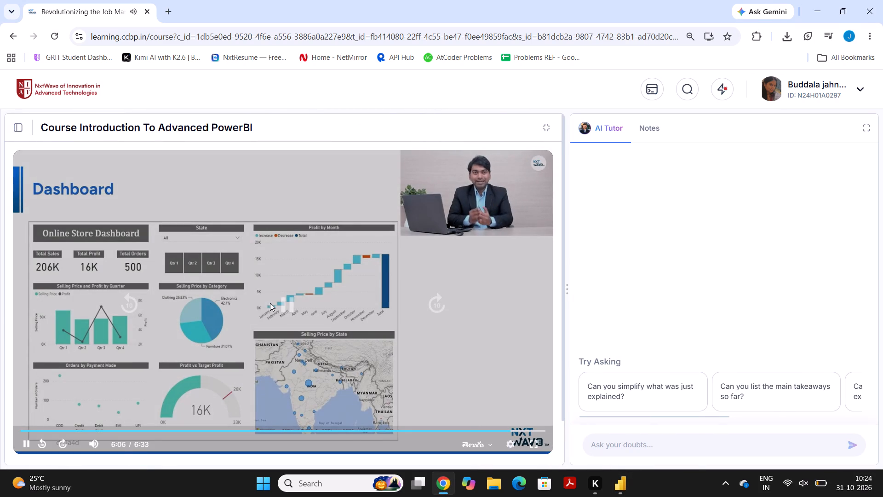
pyautogui.click(285, 304)
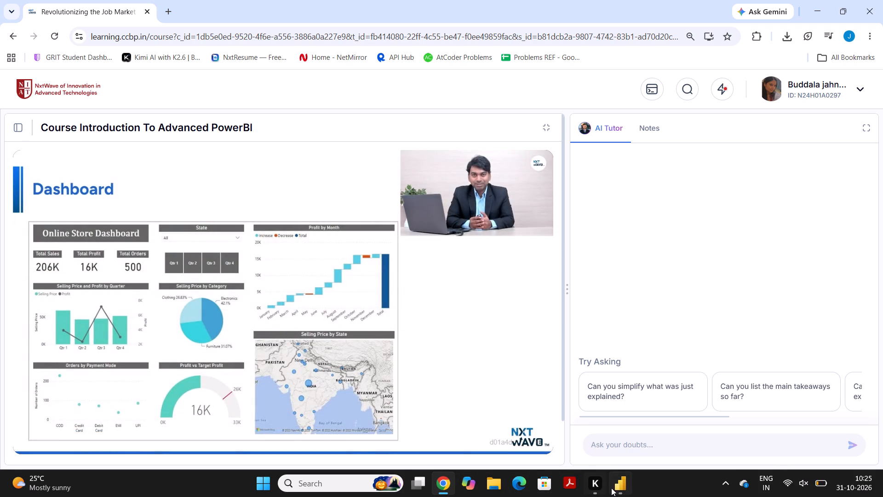
# Return to Power BI and enter "Selling Profit" as the combo chart's title.
pyautogui.click(611, 488)
pyautogui.scroll(1, 711, 297)
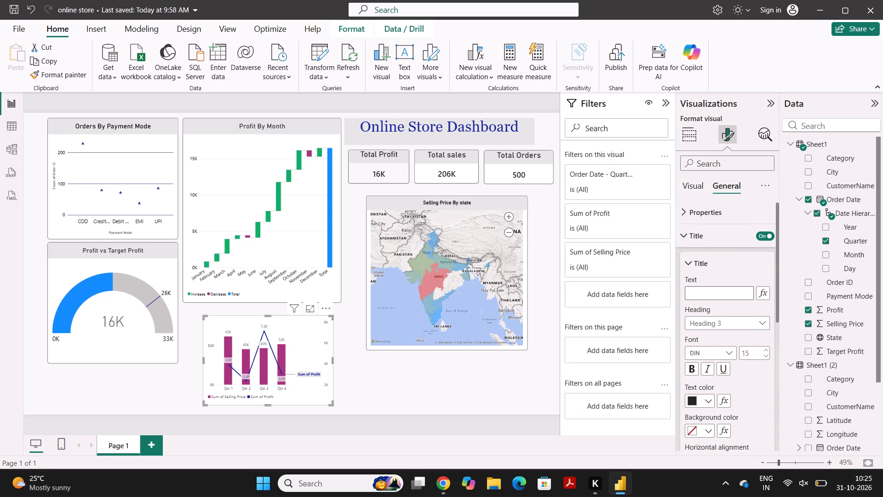
pyautogui.click(706, 298)
pyautogui.press('s')
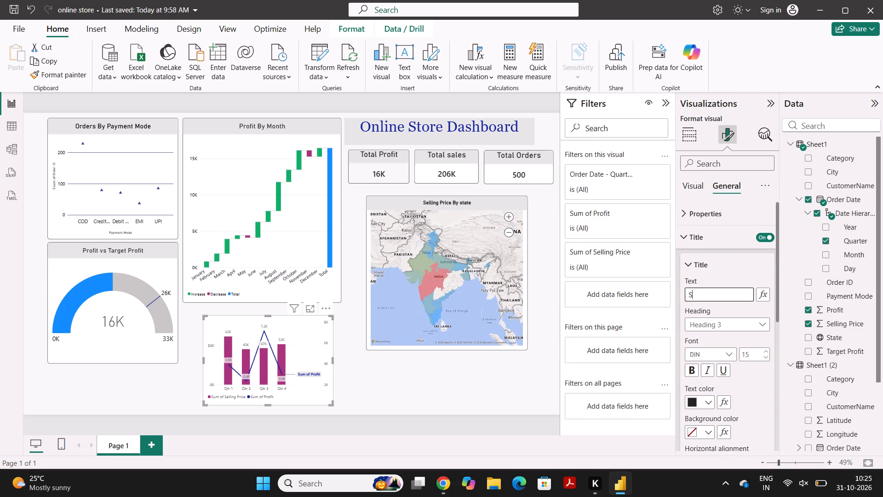
pyautogui.write('elling')
pyautogui.press('space')
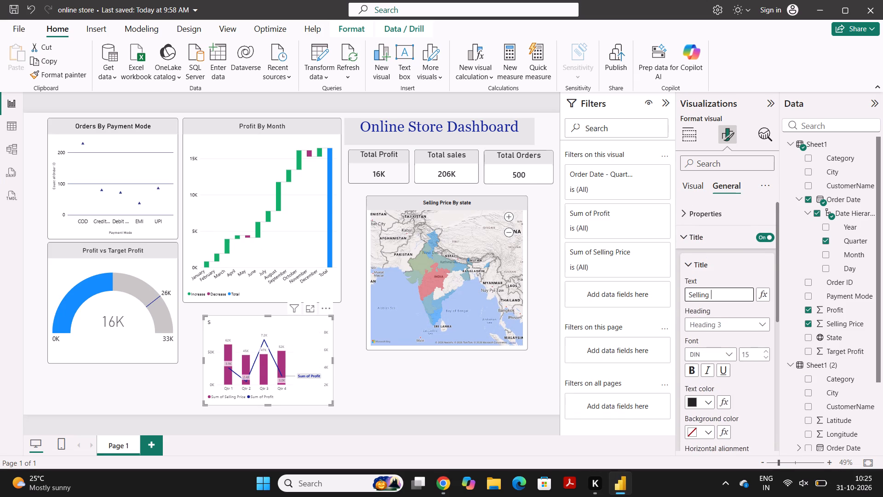
pyautogui.press('p')
pyautogui.write('rofit')
pyautogui.press('space')
# Check the reference dashboard's combo chart title in Chrome and correct the chart's title in Power BI to "Selling Price and Profit".
pyautogui.click(450, 479)
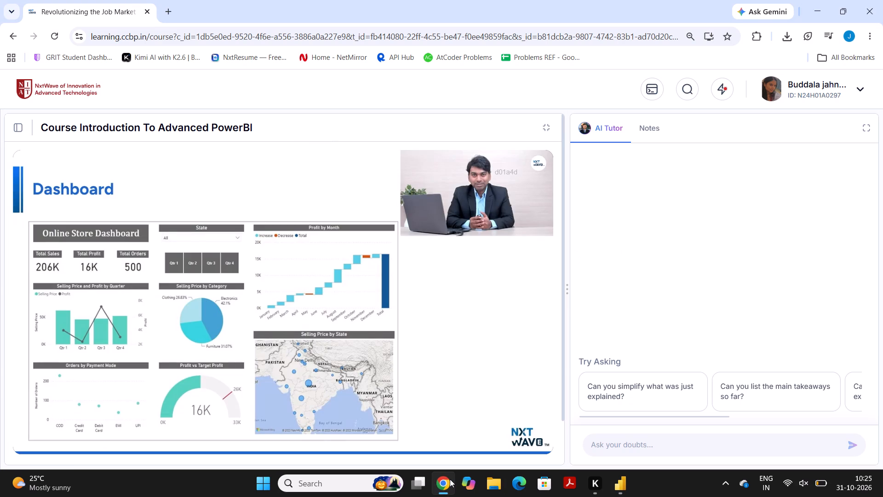
pyautogui.click(625, 481)
pyautogui.press('BackSpace')
pyautogui.press('BackSpace')
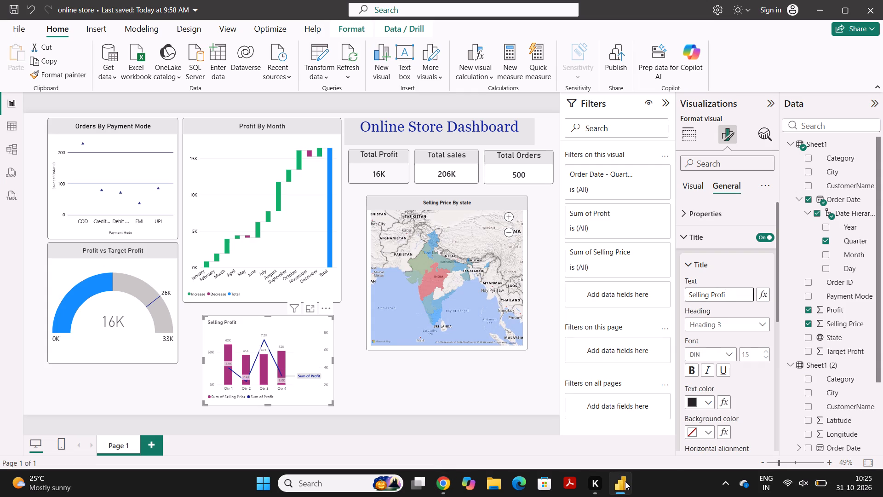
pyautogui.press('BackSpace')
pyautogui.press('BackSpace')
pyautogui.press('BackSpace')
pyautogui.write('ice and')
pyautogui.press('space')
pyautogui.write('rofi')
pyautogui.press('t')
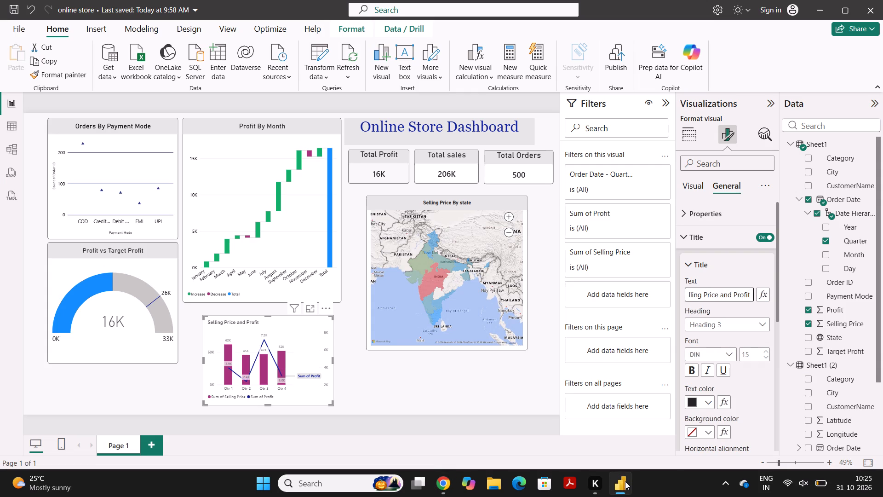
pyautogui.press('space')
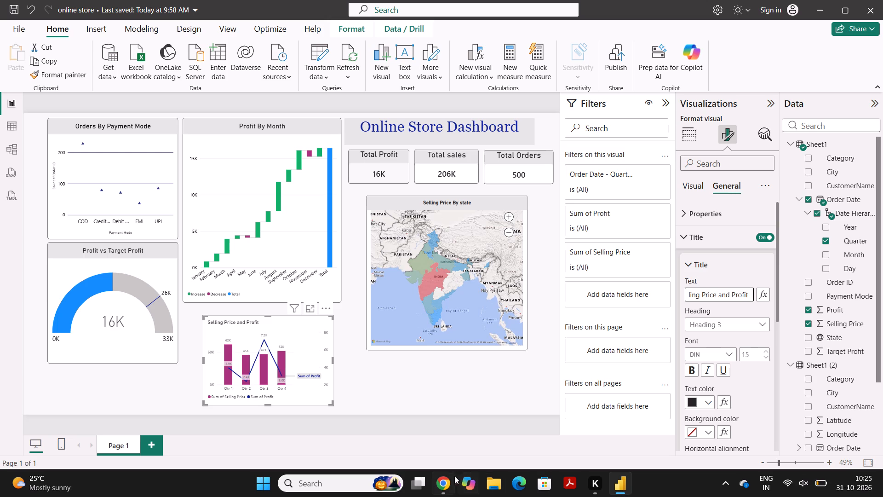
# Recheck the reference title in Chrome and extend the combo chart's title in Power BI to "Selling Price and Profit By Quater".
pyautogui.click(451, 476)
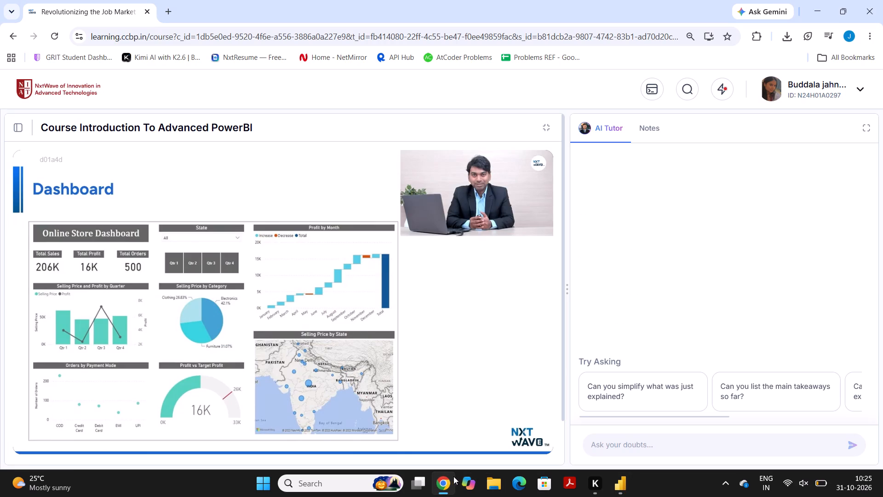
pyautogui.click(614, 487)
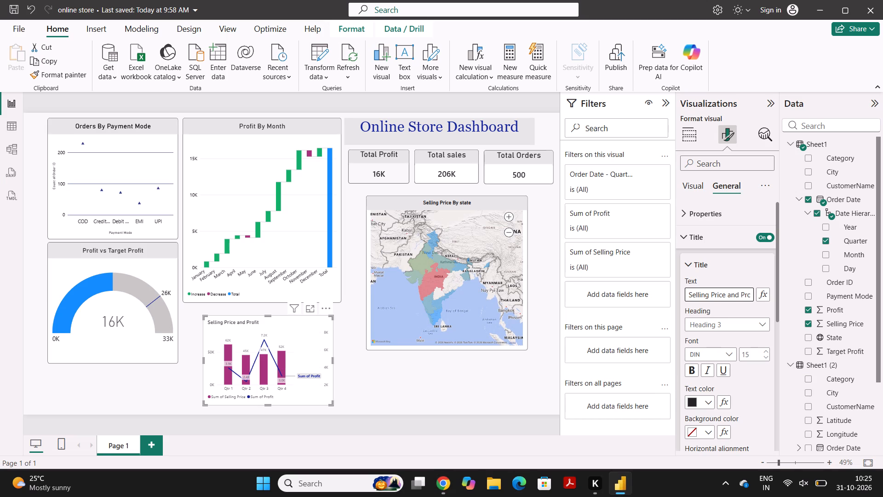
pyautogui.hscroll(-2, 727, 295)
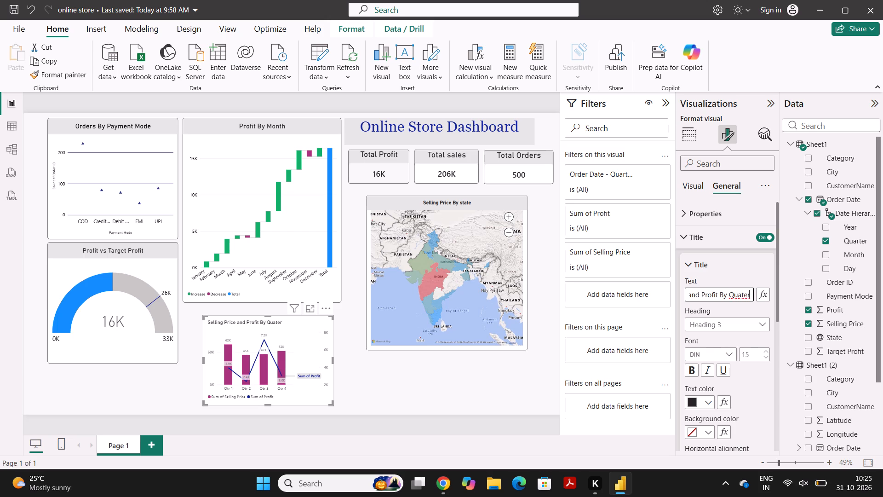
# Make the combo chart's title bold and centred with a light grey background.
pyautogui.click(695, 371)
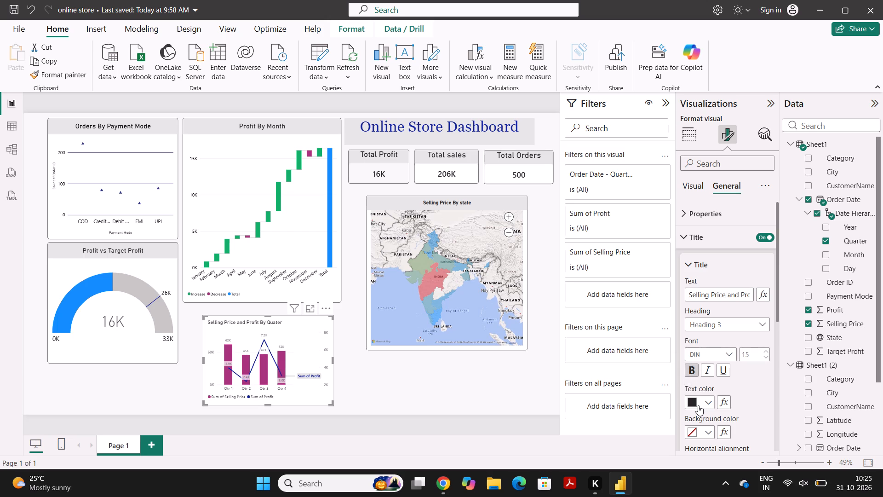
pyautogui.scroll(-1, 703, 431)
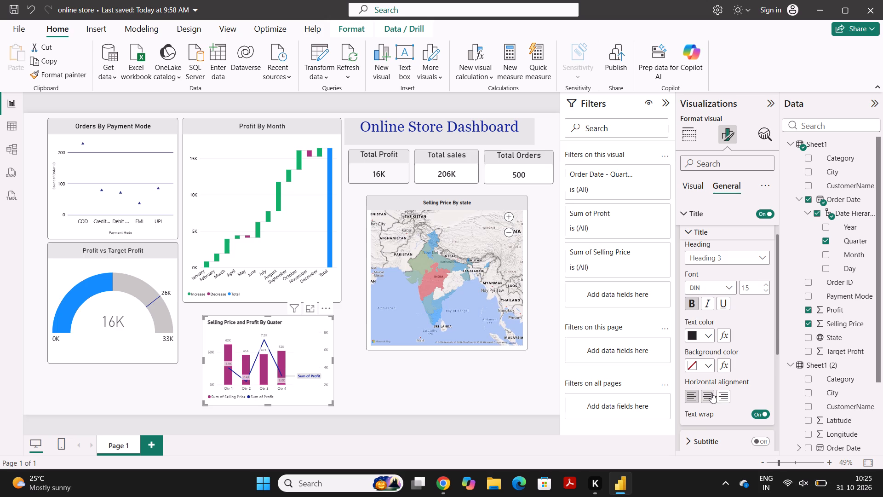
pyautogui.click(711, 393)
pyautogui.click(711, 361)
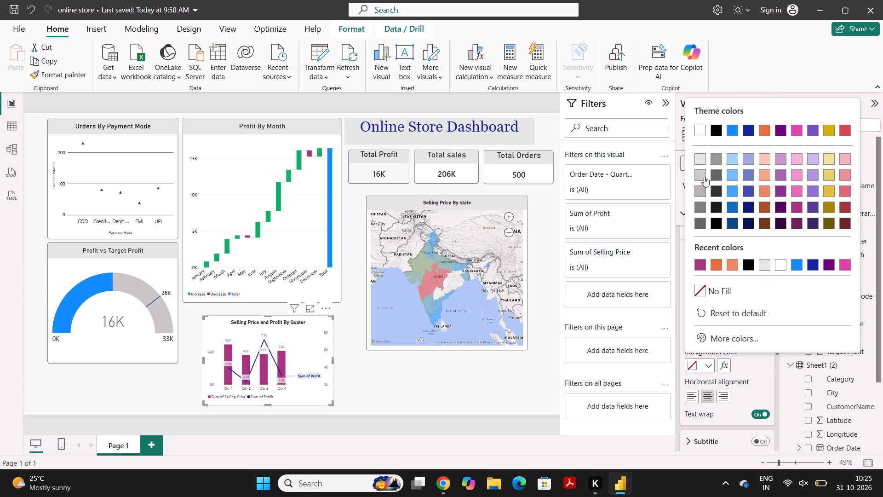
pyautogui.click(701, 160)
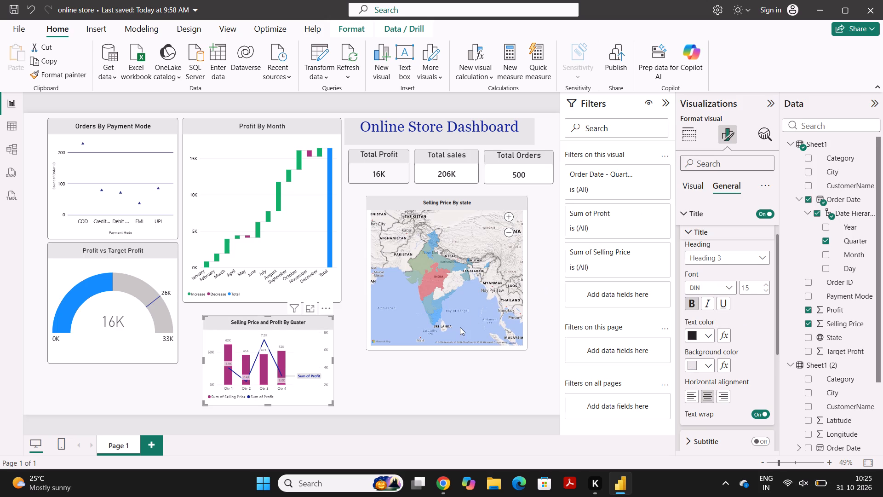
pyautogui.click(411, 388)
# Enlarge the quarterly combo chart slightly in width and height and move it up and left, just beneath the Profit By Month chart.
pyautogui.click(312, 380)
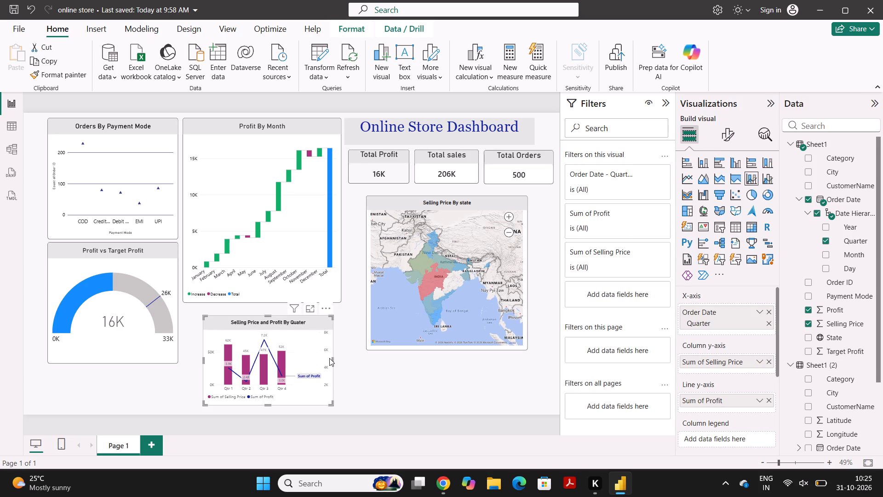
pyautogui.click(329, 358)
pyautogui.click(332, 359)
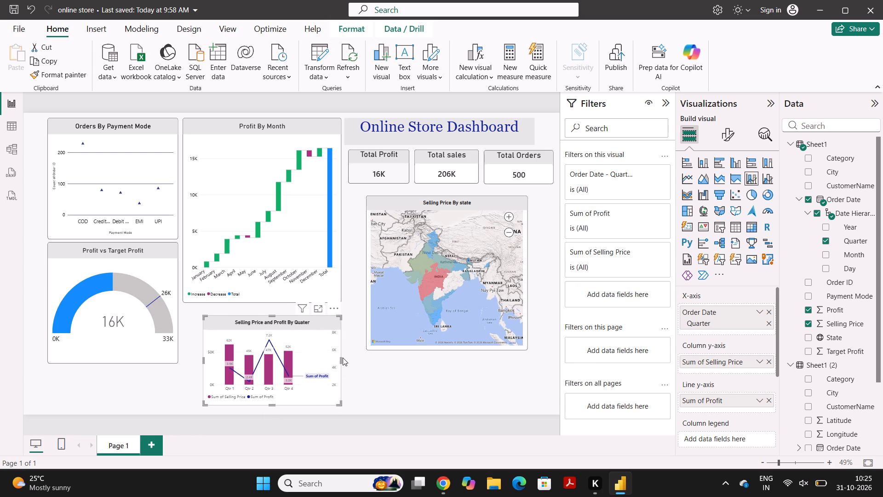
pyautogui.moveTo(341, 358); pyautogui.dragTo(348, 358)
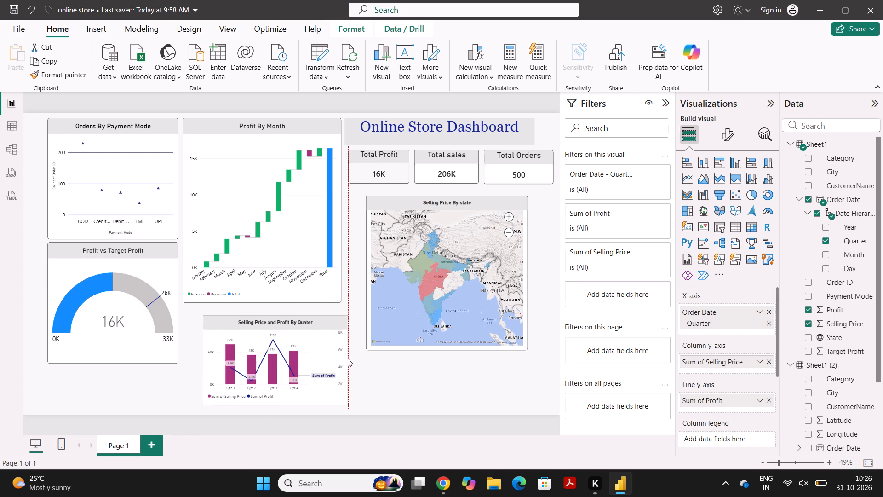
pyautogui.moveTo(348, 358); pyautogui.dragTo(353, 359)
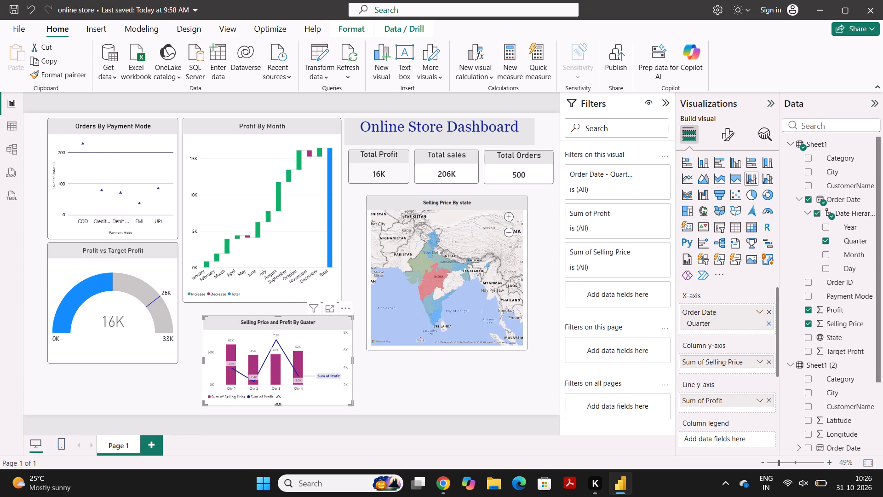
pyautogui.moveTo(278, 403); pyautogui.dragTo(279, 407)
pyautogui.moveTo(304, 337); pyautogui.dragTo(298, 330)
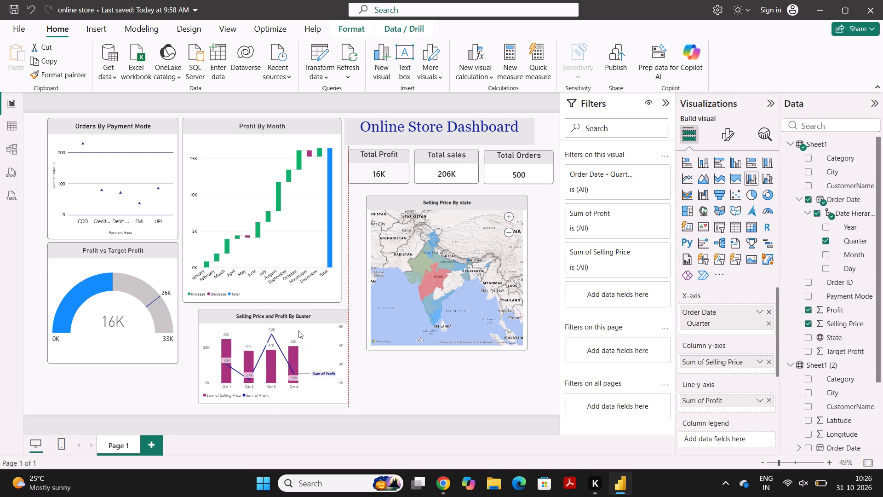
pyautogui.moveTo(298, 330); pyautogui.dragTo(294, 330)
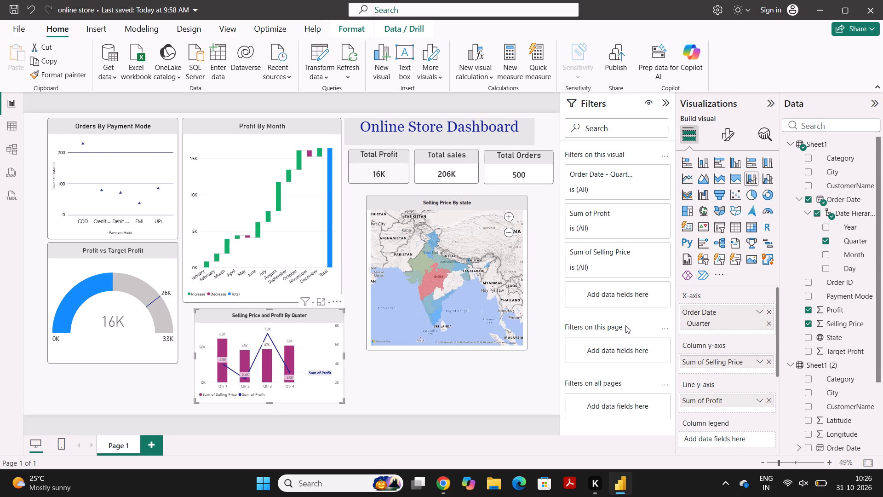
# Set the combo chart's visual border colour to black.
pyautogui.click(730, 129)
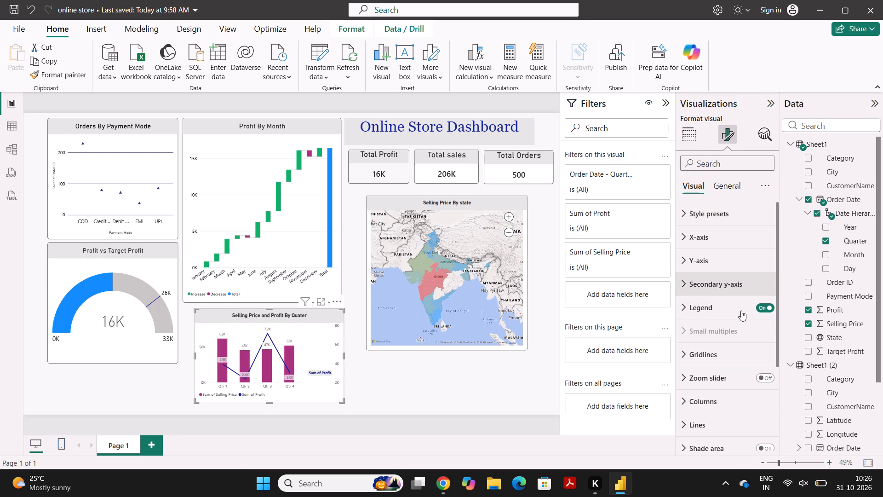
pyautogui.click(735, 182)
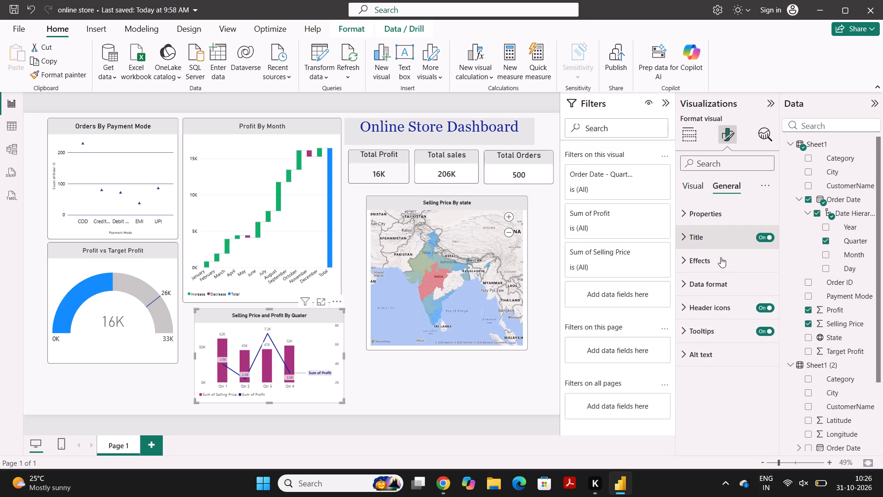
pyautogui.click(721, 257)
pyautogui.scroll(-2, 721, 257)
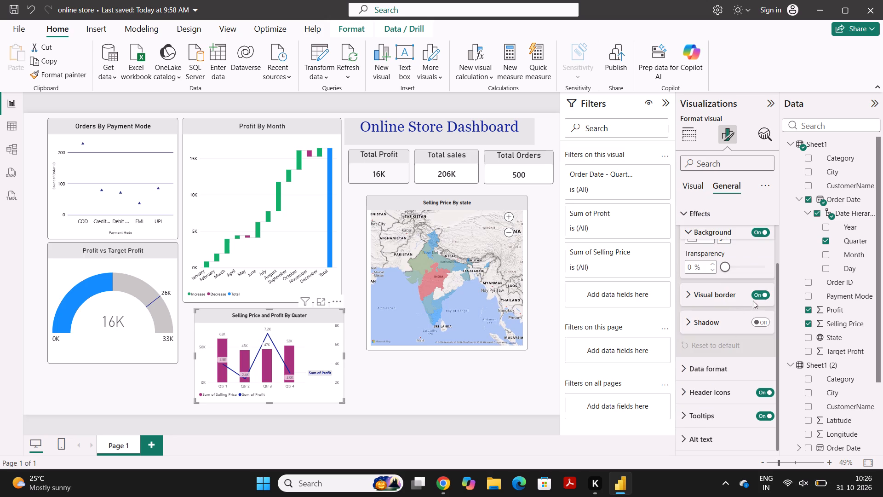
pyautogui.click(682, 289)
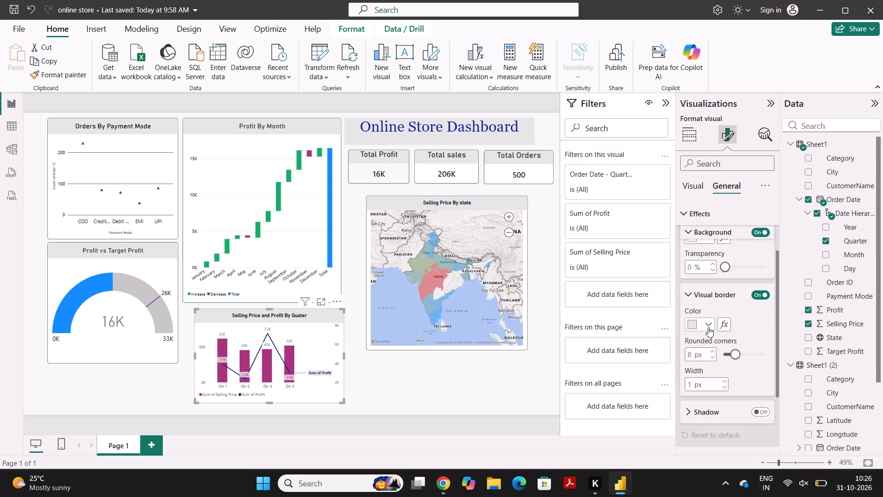
pyautogui.click(708, 327)
pyautogui.click(715, 191)
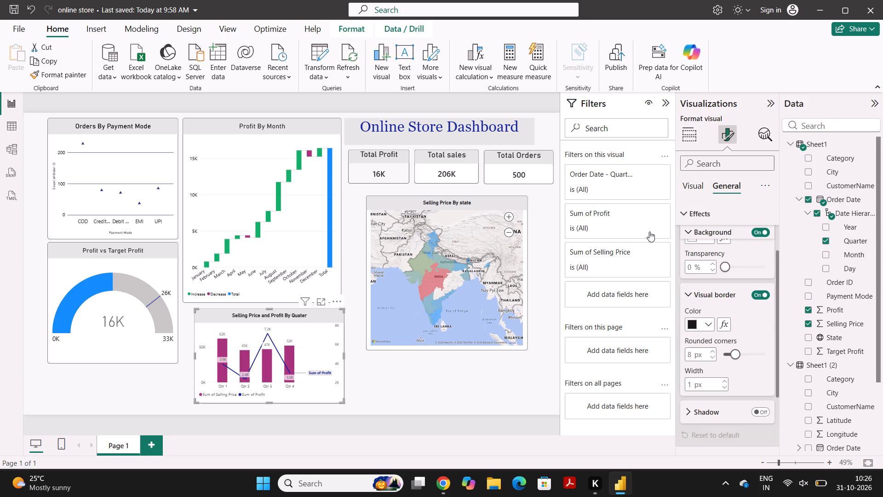
pyautogui.click(470, 360)
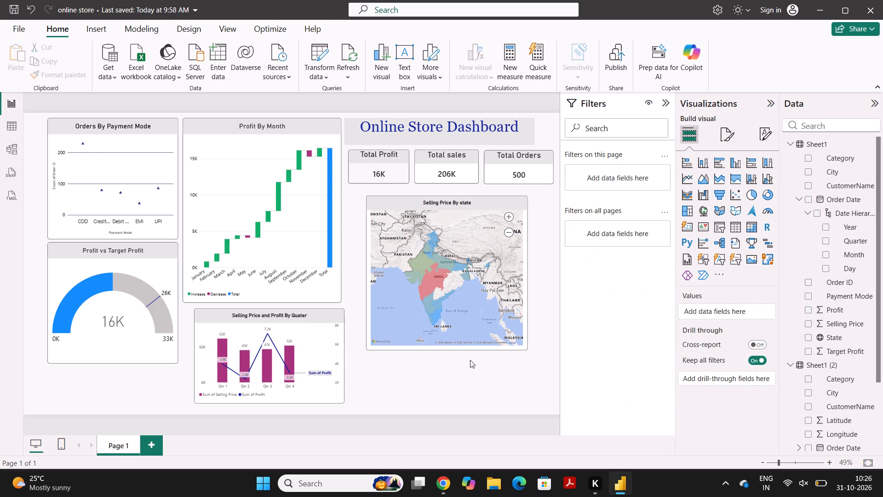
# Save the online store report.
pyautogui.scroll(1, 470, 360)
pyautogui.click(17, 35)
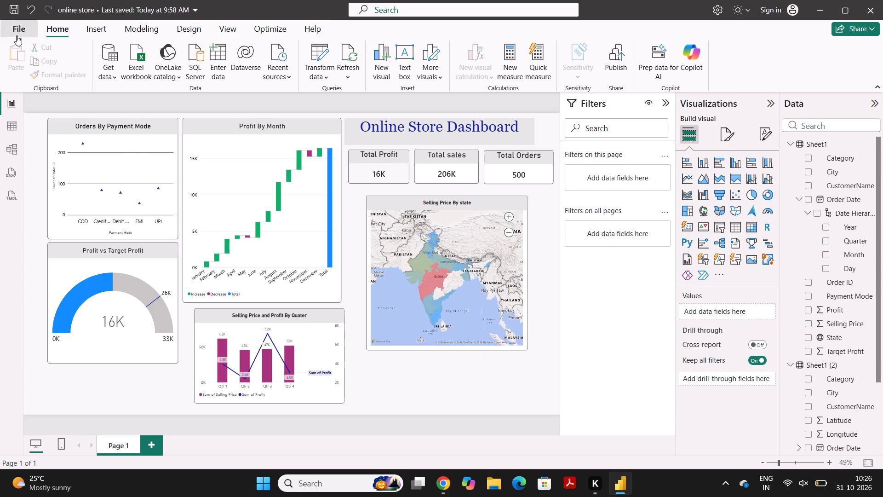
pyautogui.click(59, 115)
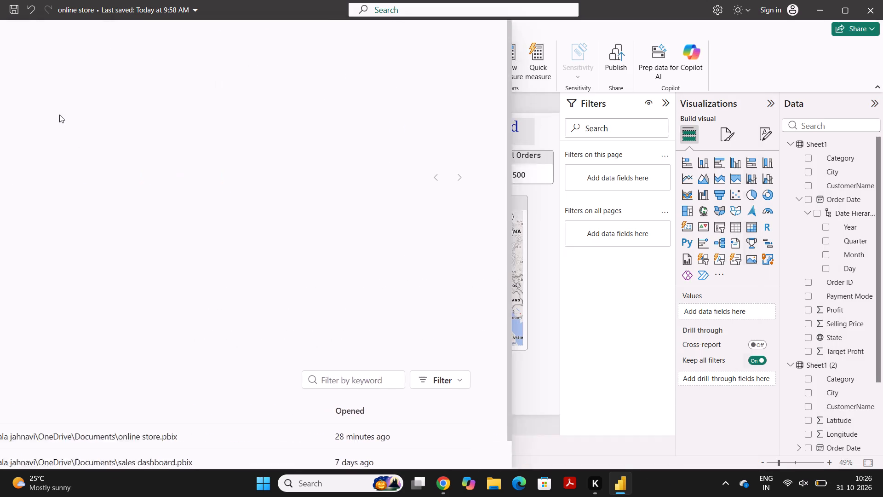
pyautogui.scroll(-1, 118, 231)
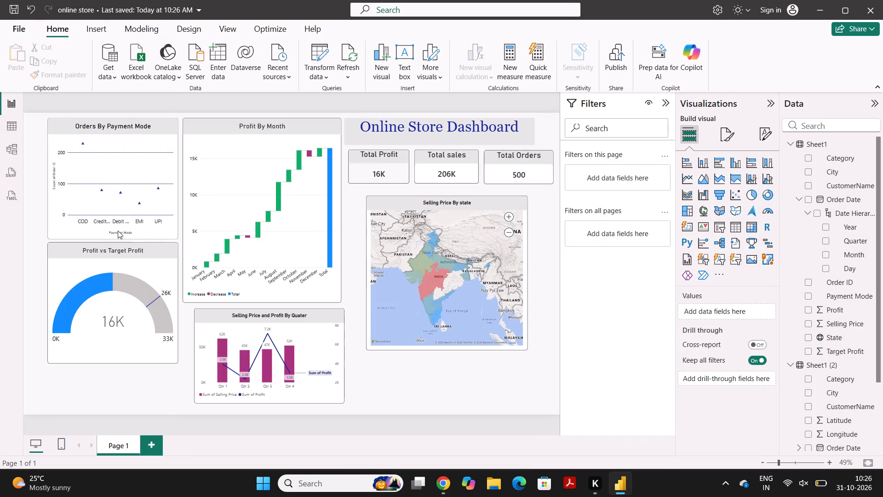